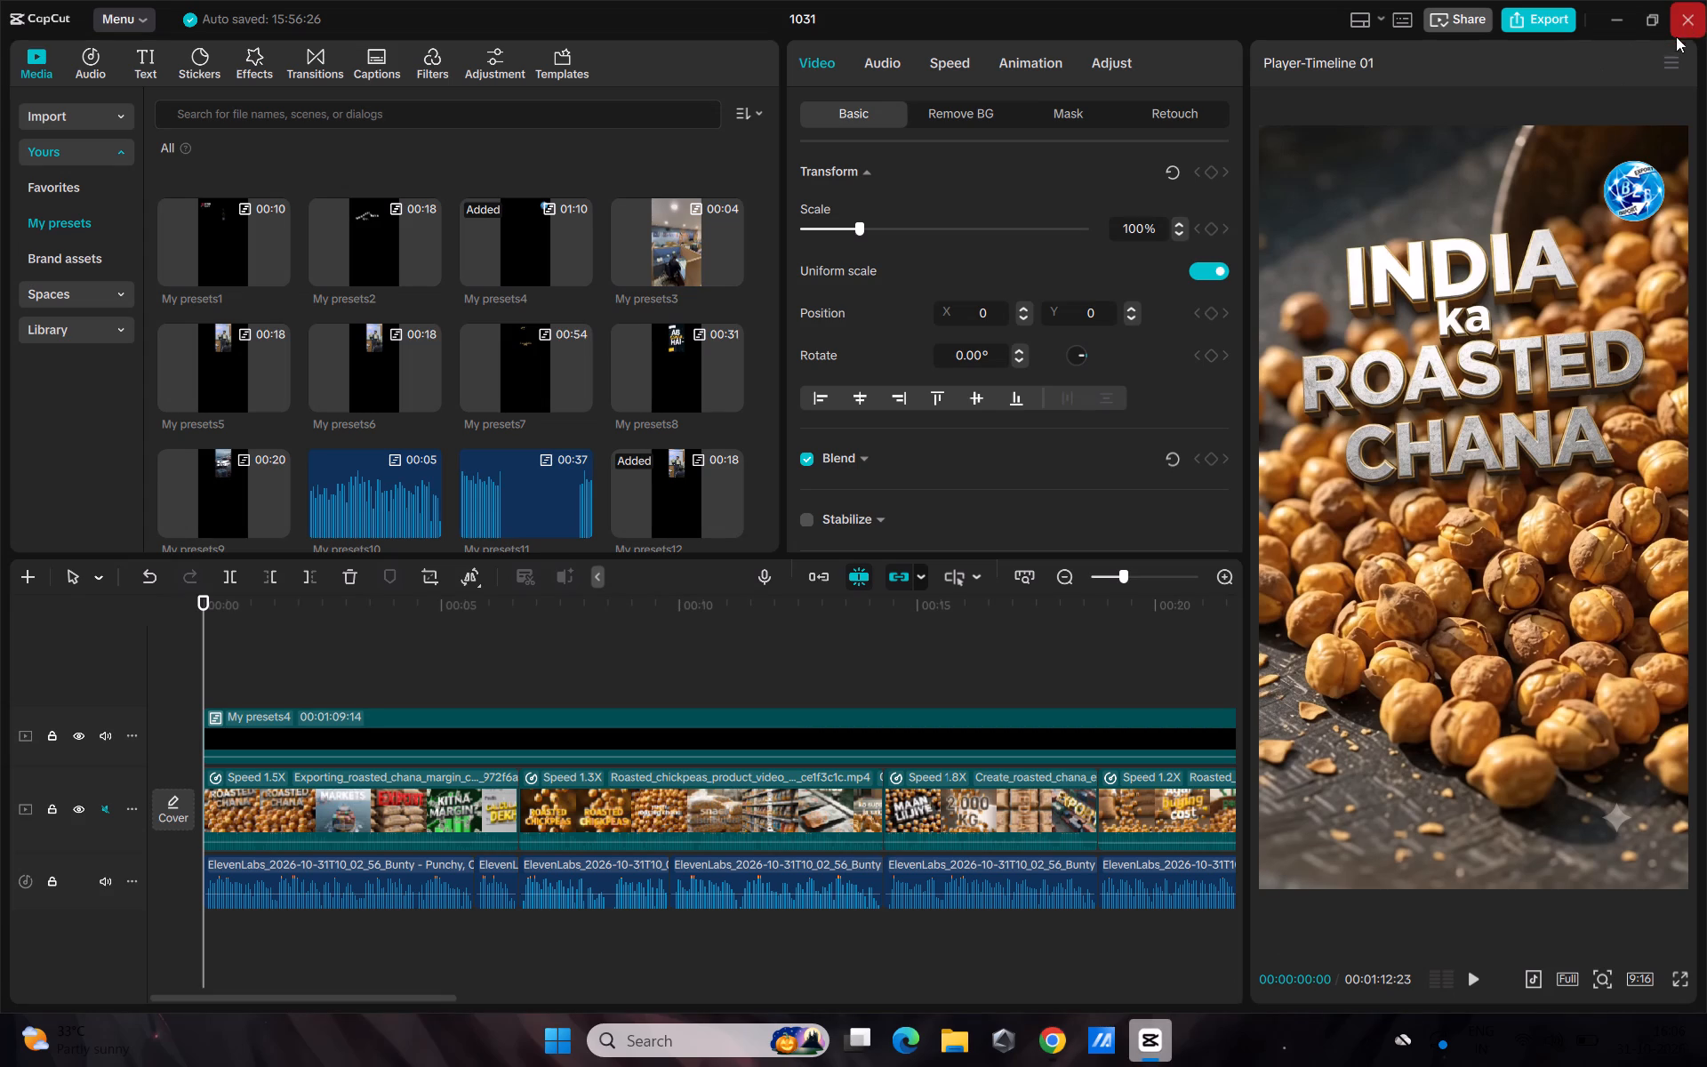
drag(617, 999, 636, 992)
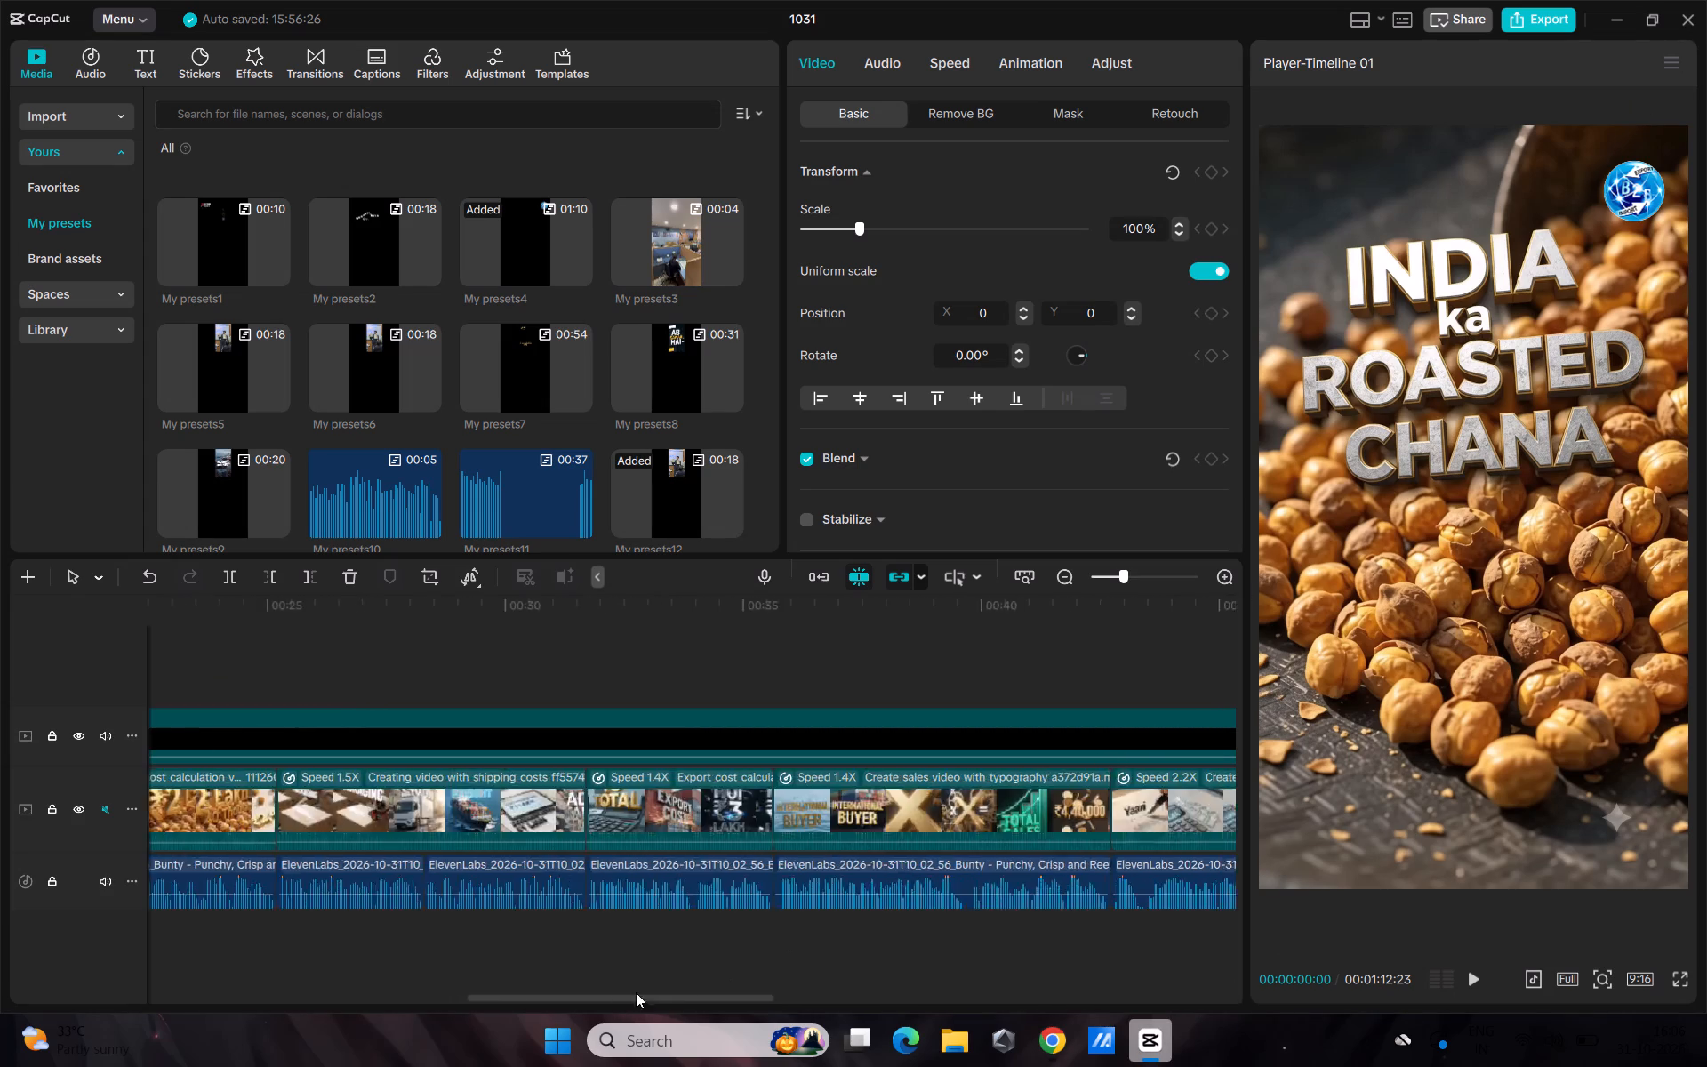
drag(636, 992, 1086, 983)
click(1694, 16)
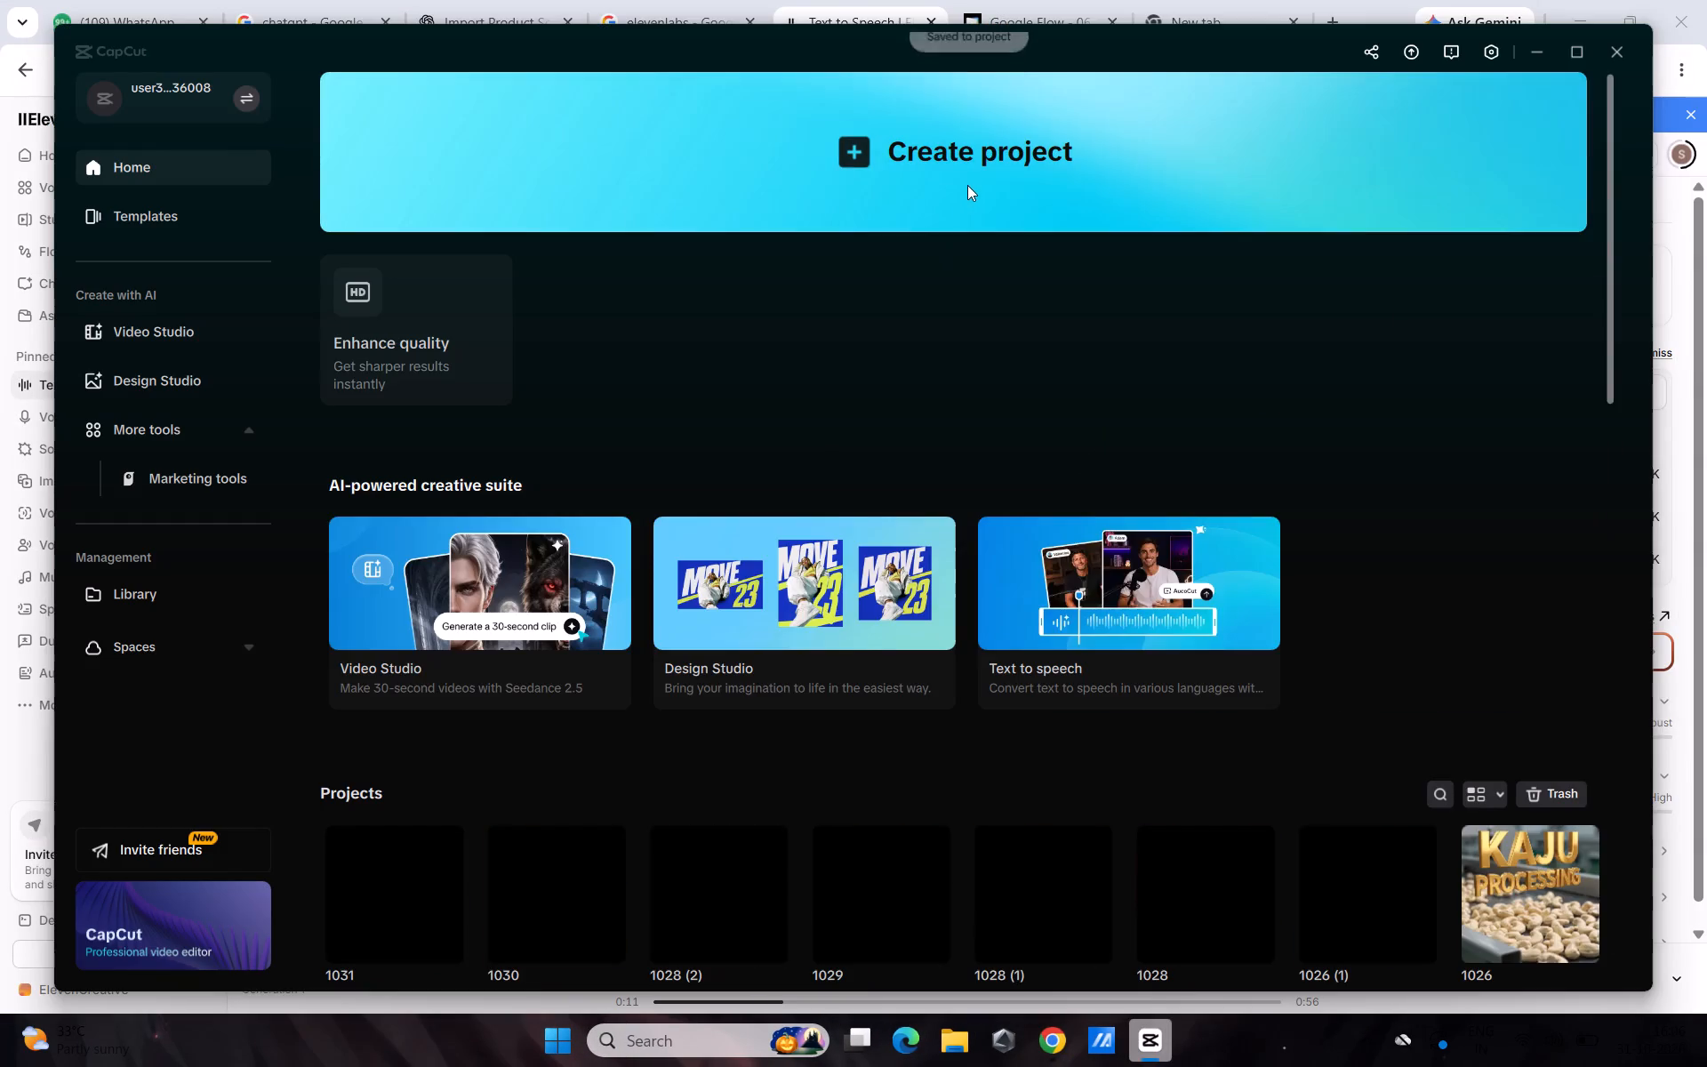
click(977, 171)
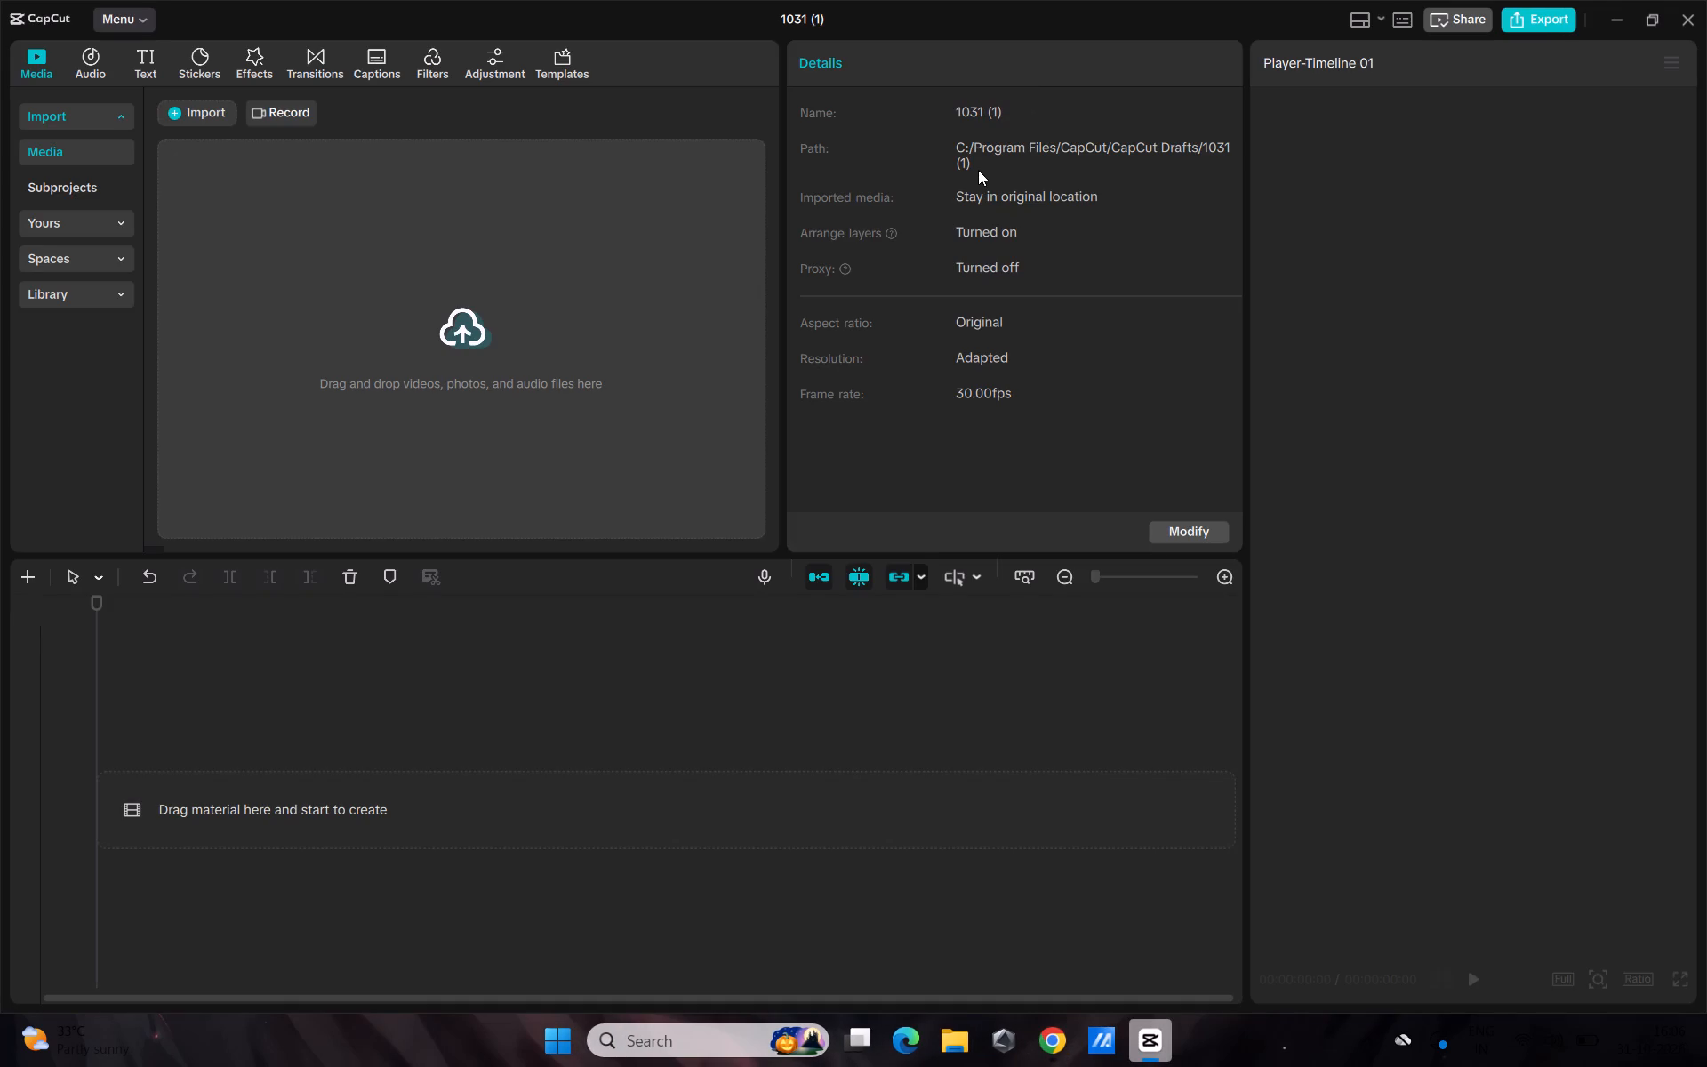
Import the ElevenLabs voiceover ending in "v4 (1)" from Downloads and place it at the start of the timeline.
click(554, 340)
click(476, 365)
click(420, 288)
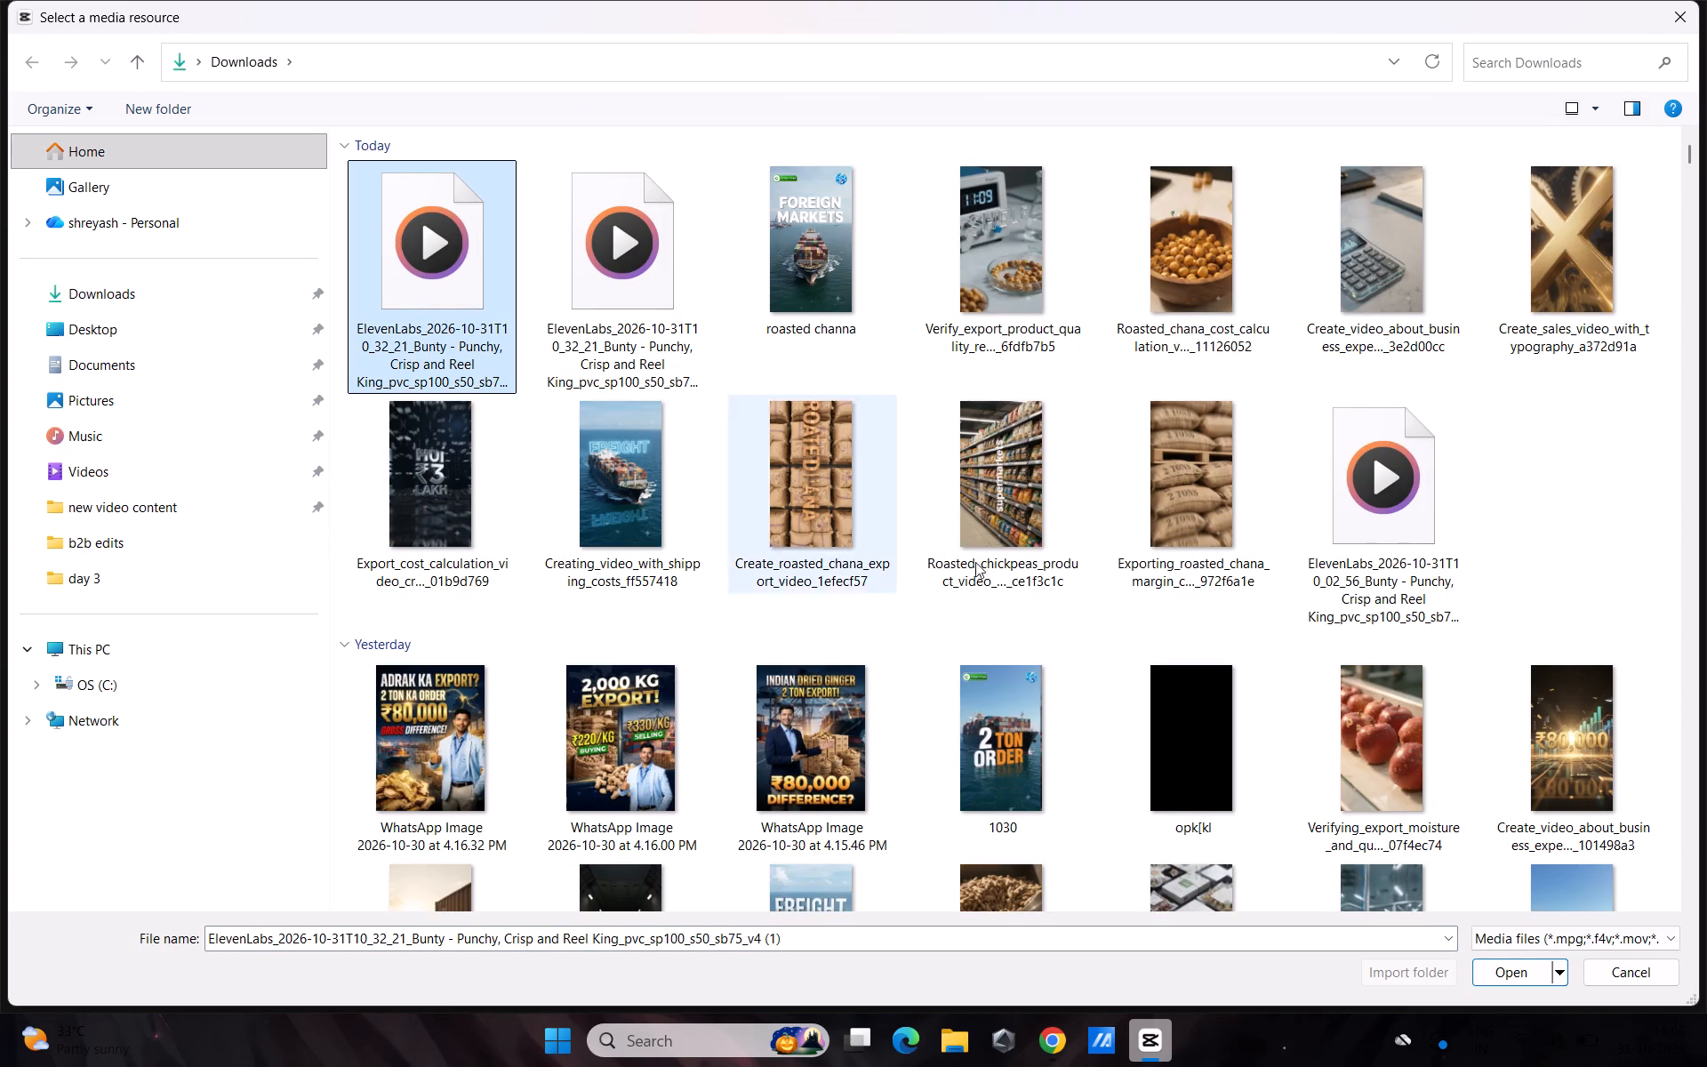
click(1506, 976)
drag(222, 217, 229, 249)
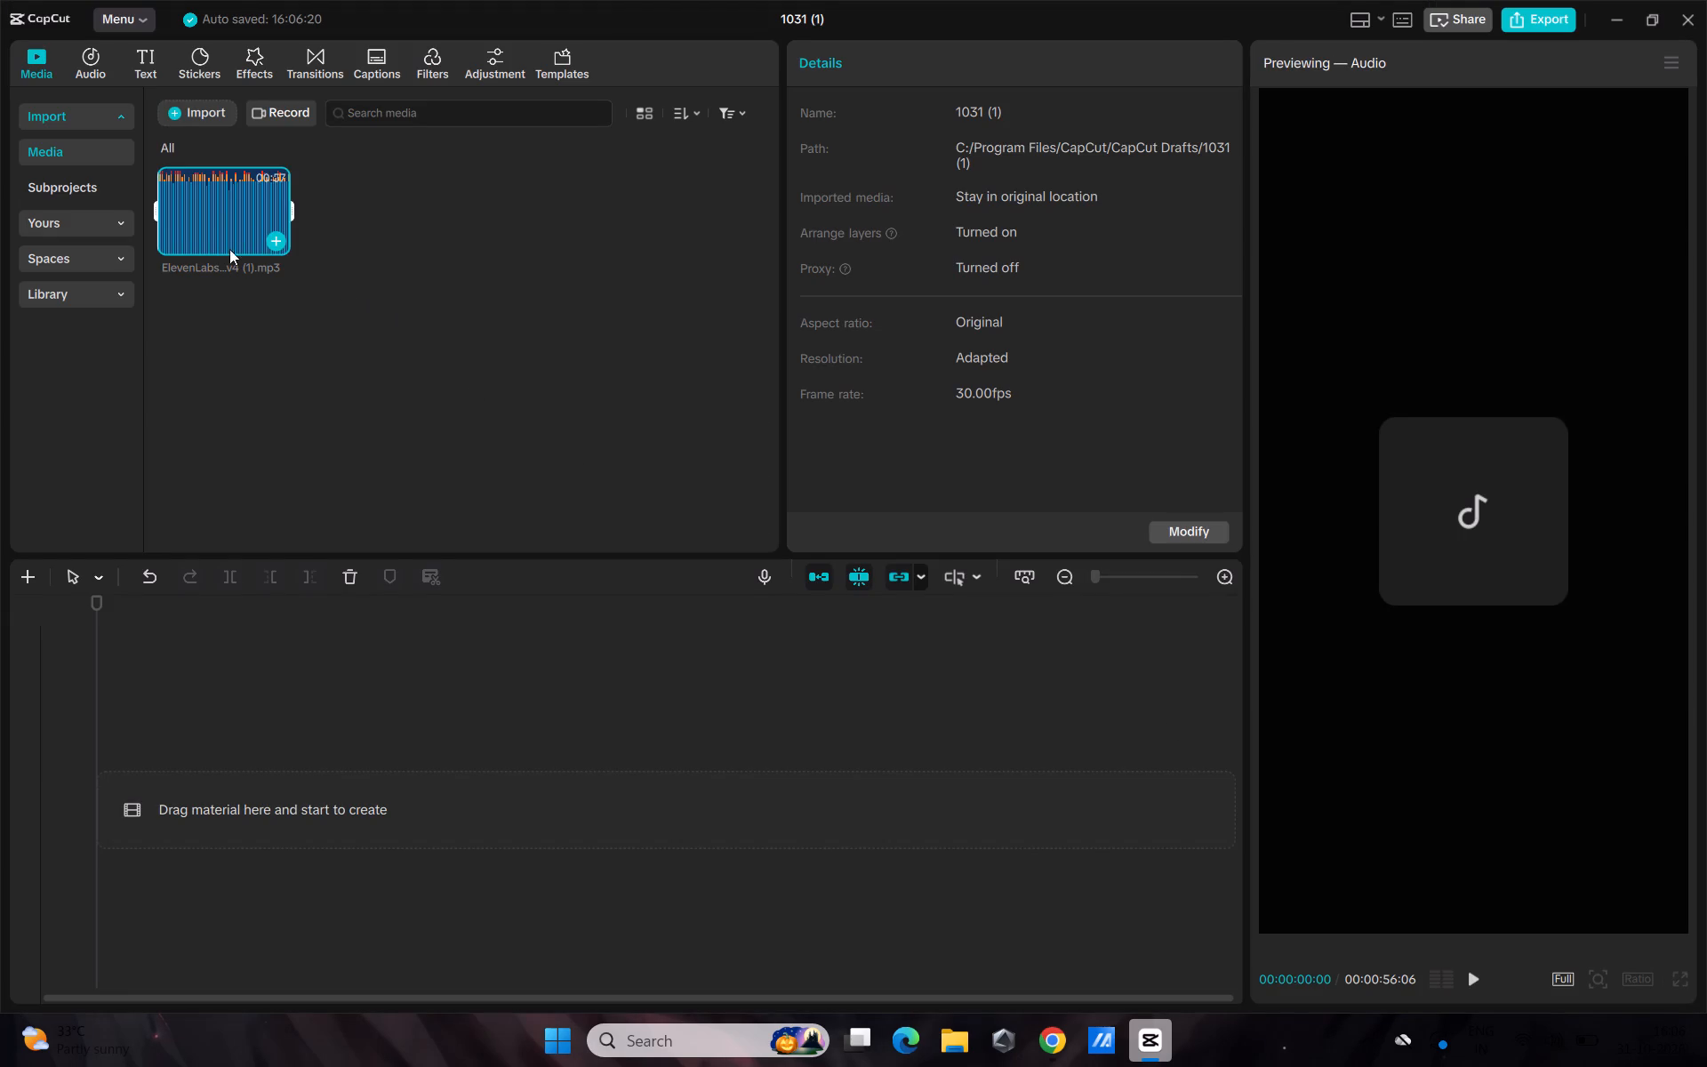
drag(229, 249, 203, 798)
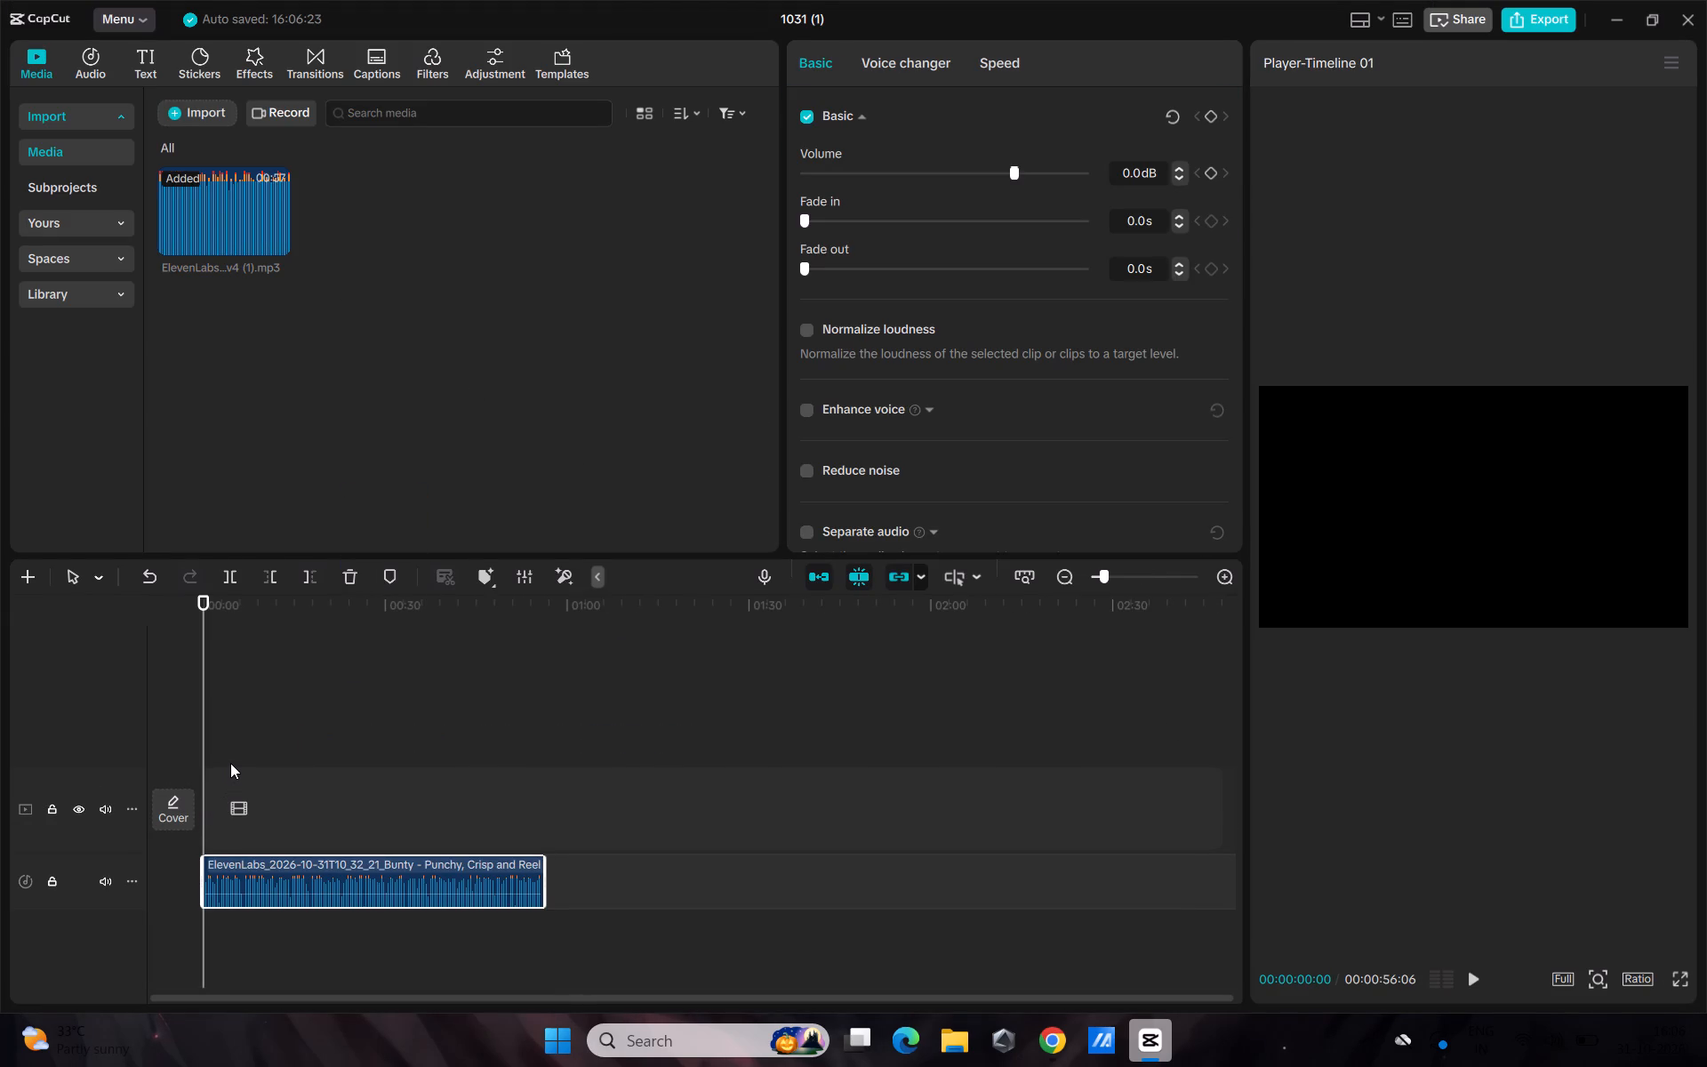
Cut out the voiceover's first pause, from about 2 s to 00:00:02:17, and close the gap.
ctrl+scroll(272, 817, up, 20)
ctrl+scroll(272, 817, up, 5)
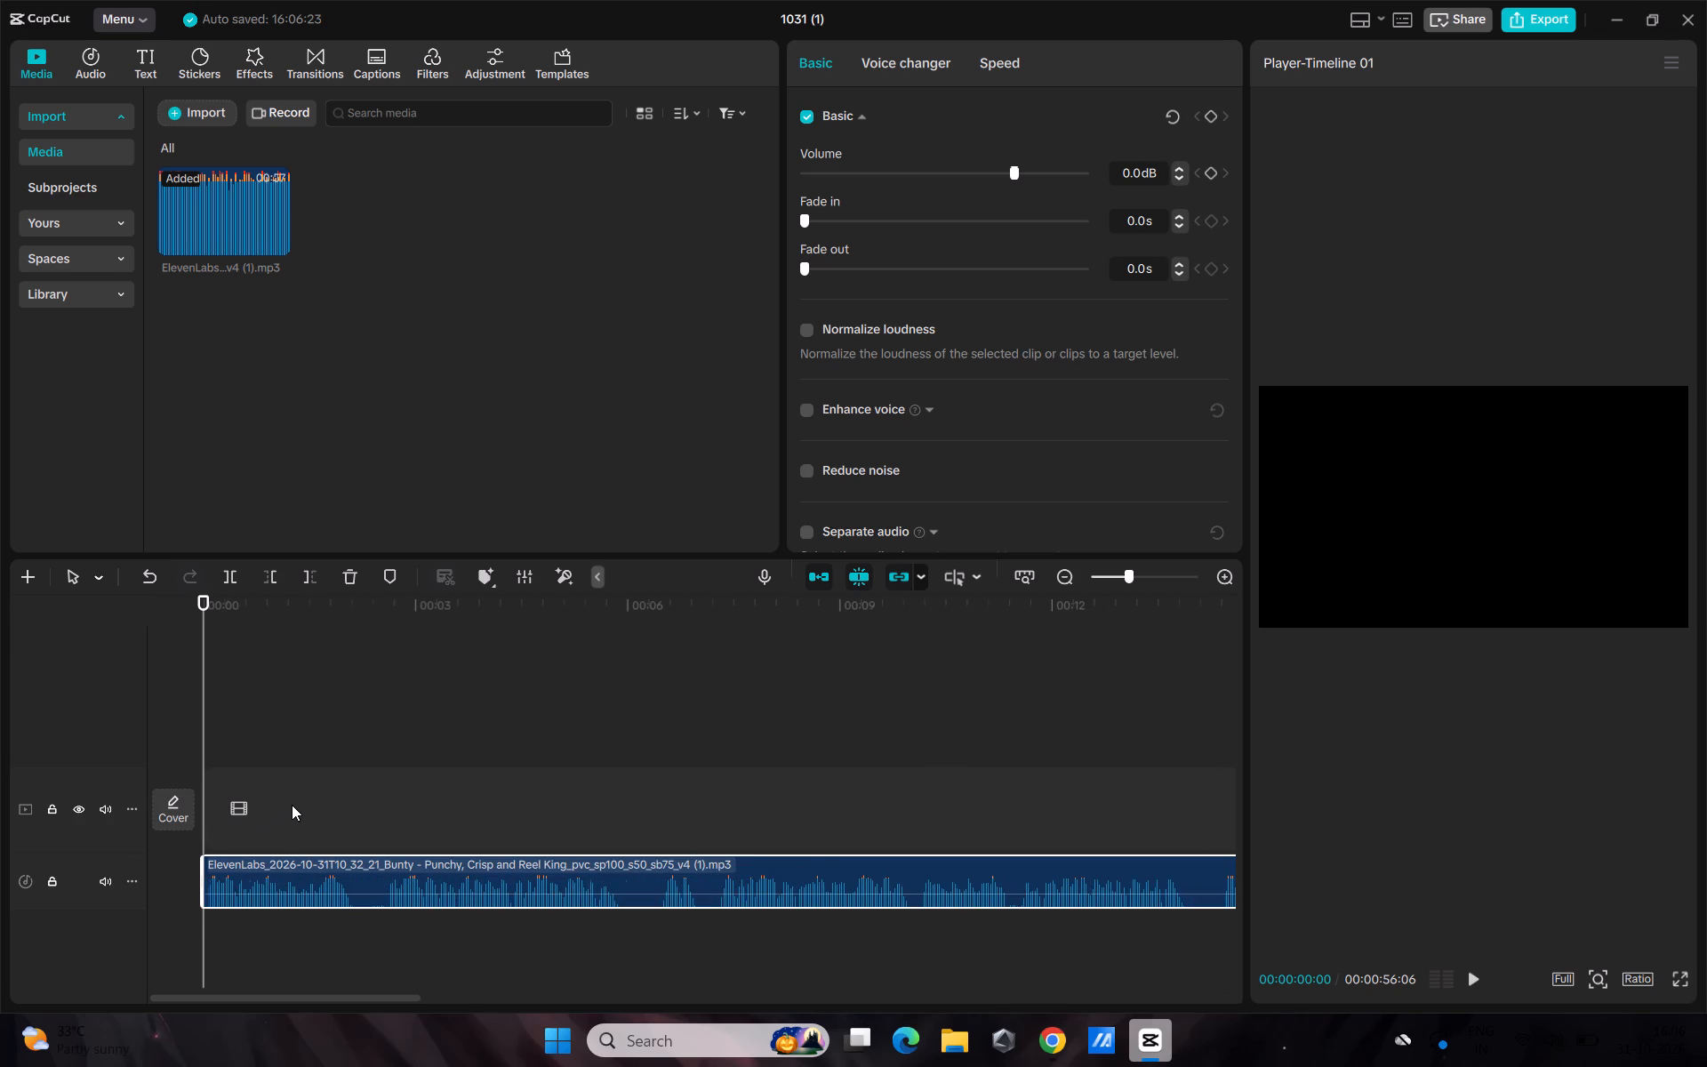
drag(336, 606, 354, 726)
key(ctrl+b)
drag(354, 621, 382, 707)
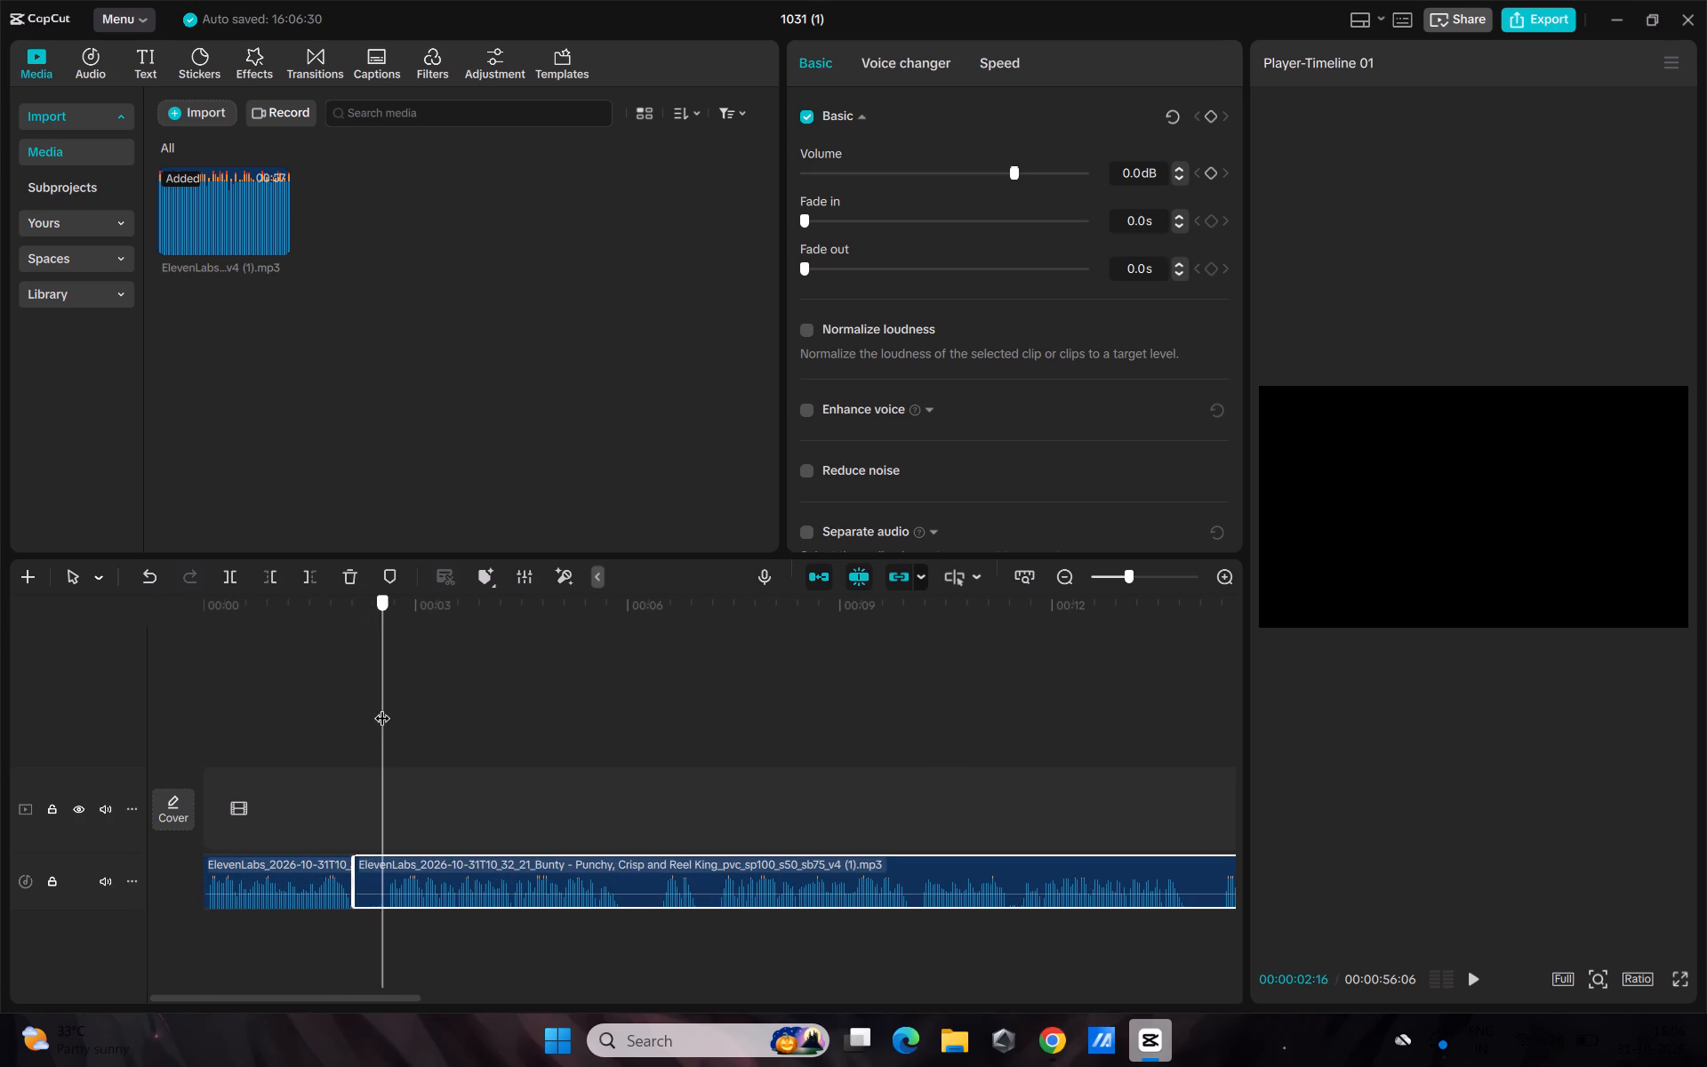
drag(382, 707, 384, 718)
key(ctrl+b)
click(376, 874)
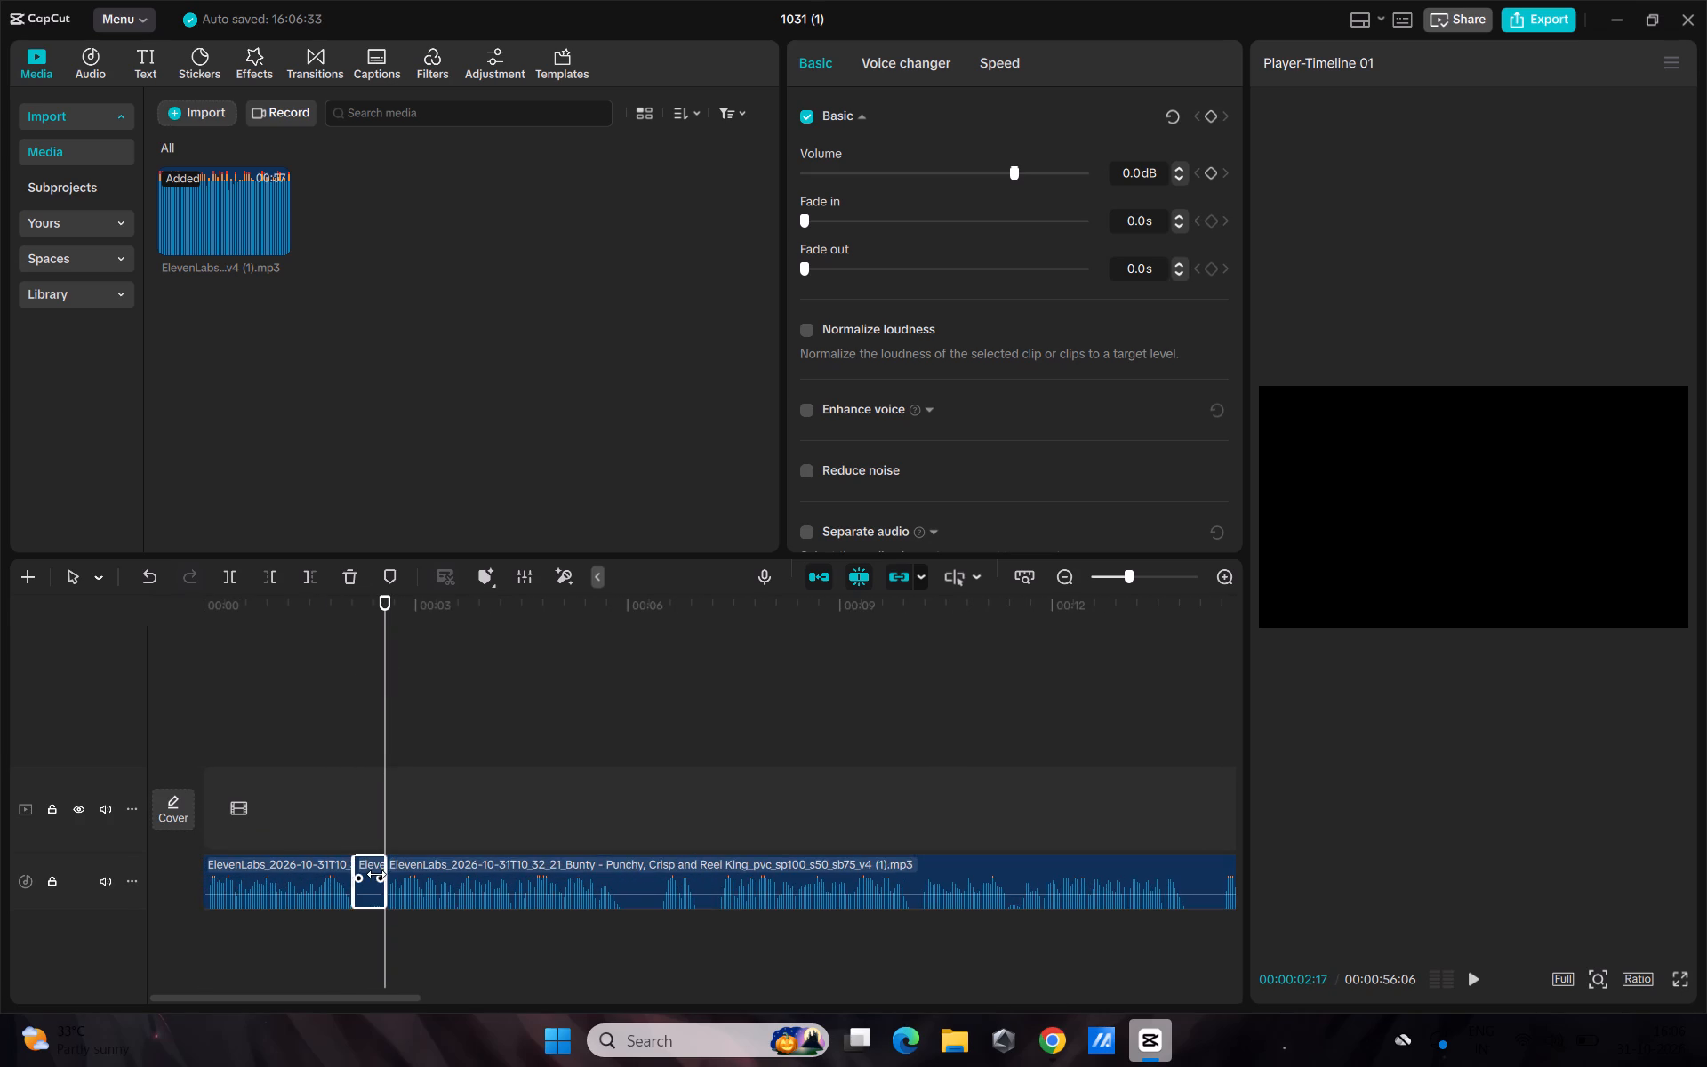
key(BackSpace)
drag(524, 868, 498, 870)
Cut out the voiceover pause between 00:00:05:15 and 00:00:05:29 and close the gap.
drag(388, 607, 397, 622)
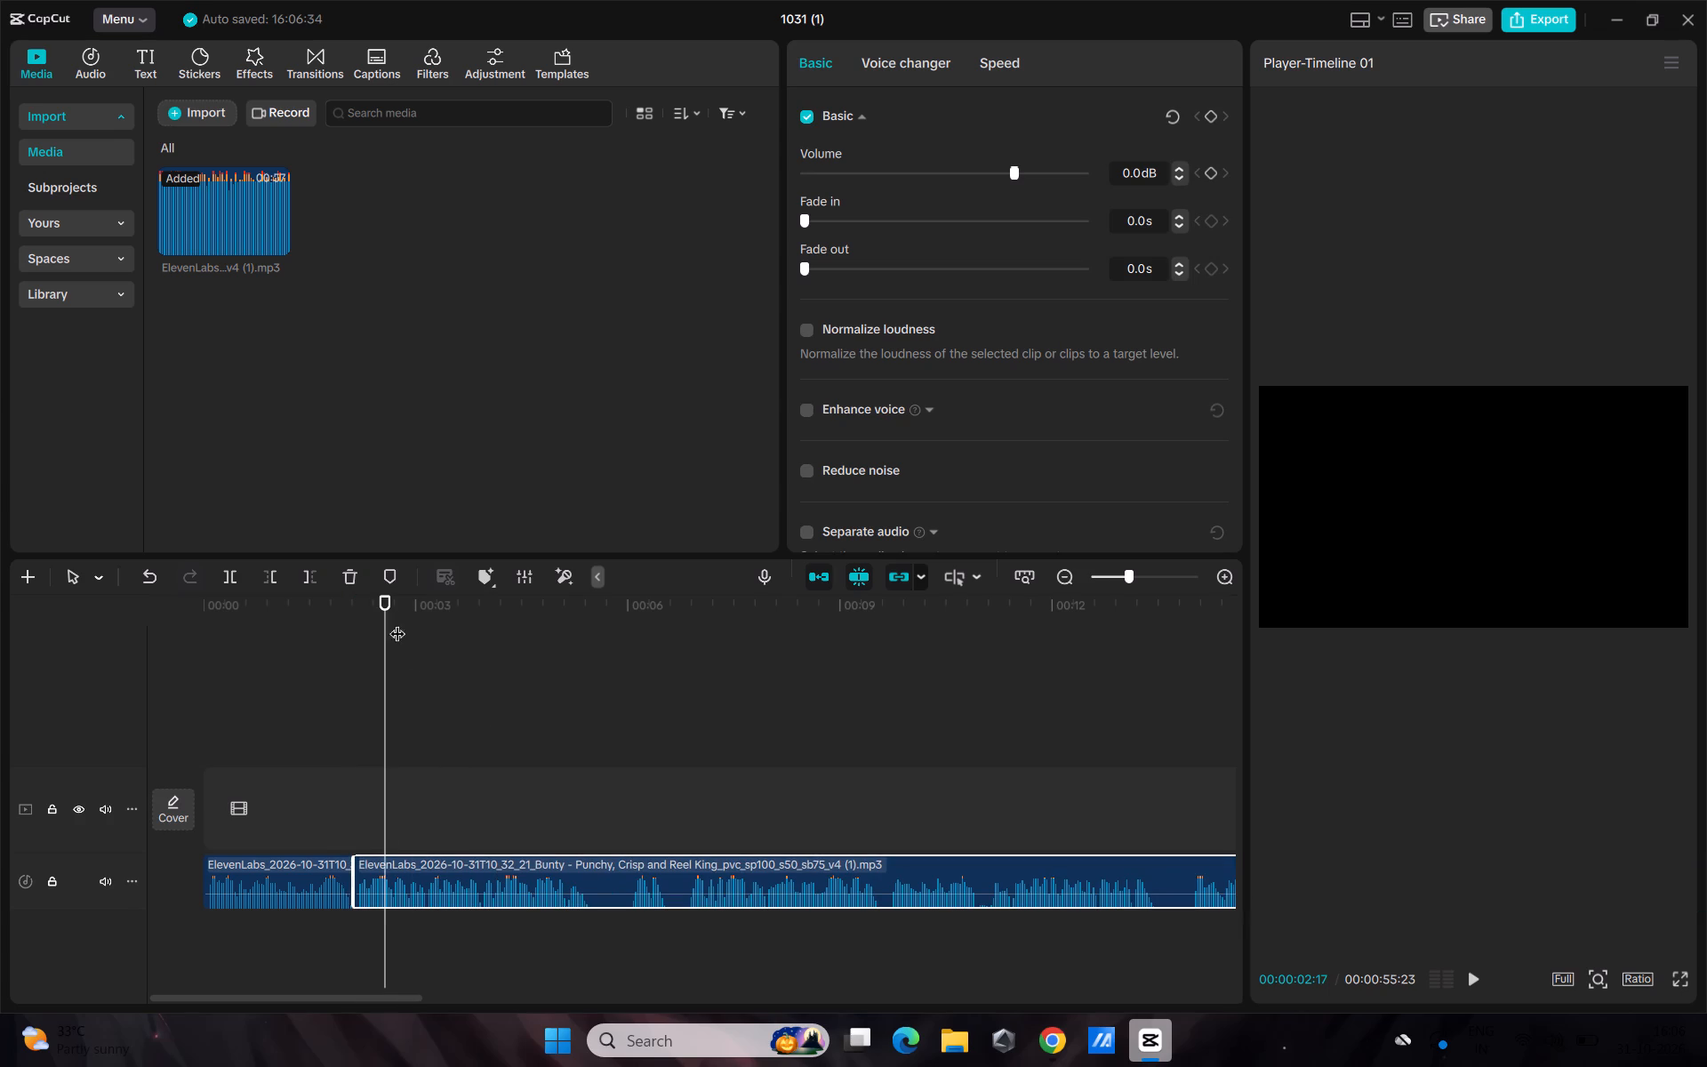
drag(397, 622, 593, 799)
key(ctrl+b)
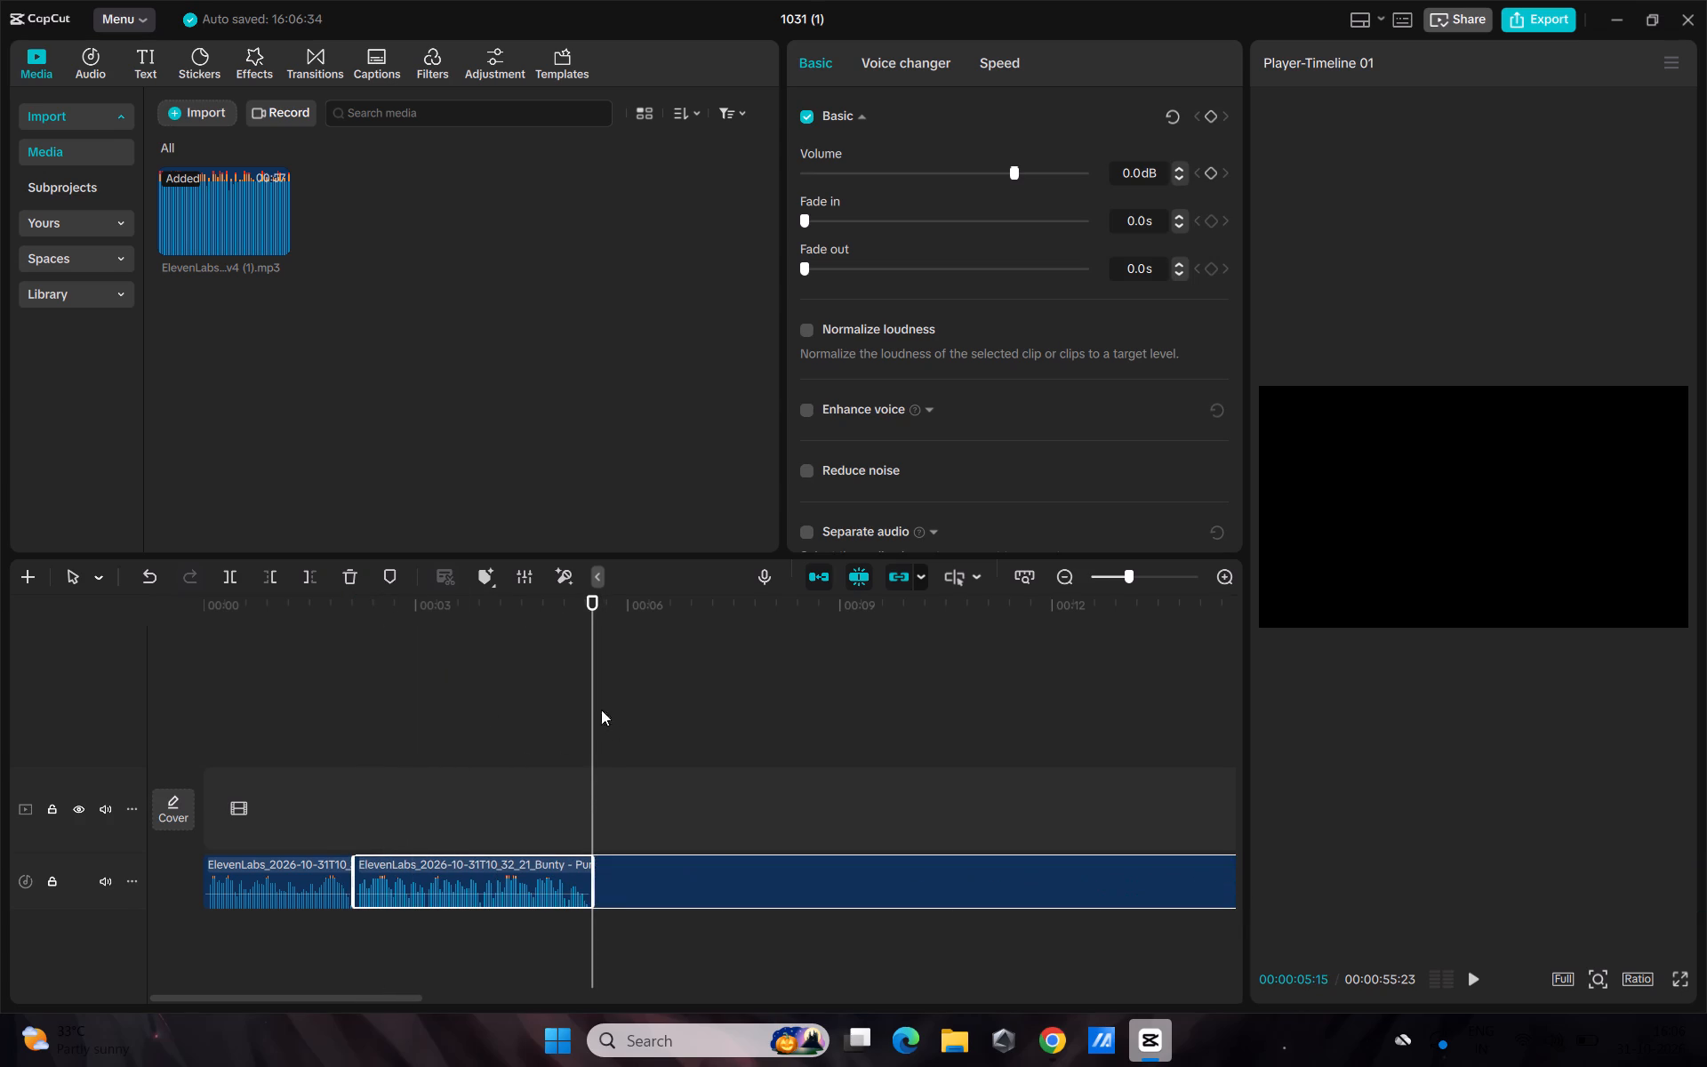
drag(592, 602, 625, 686)
key(ctrl+b)
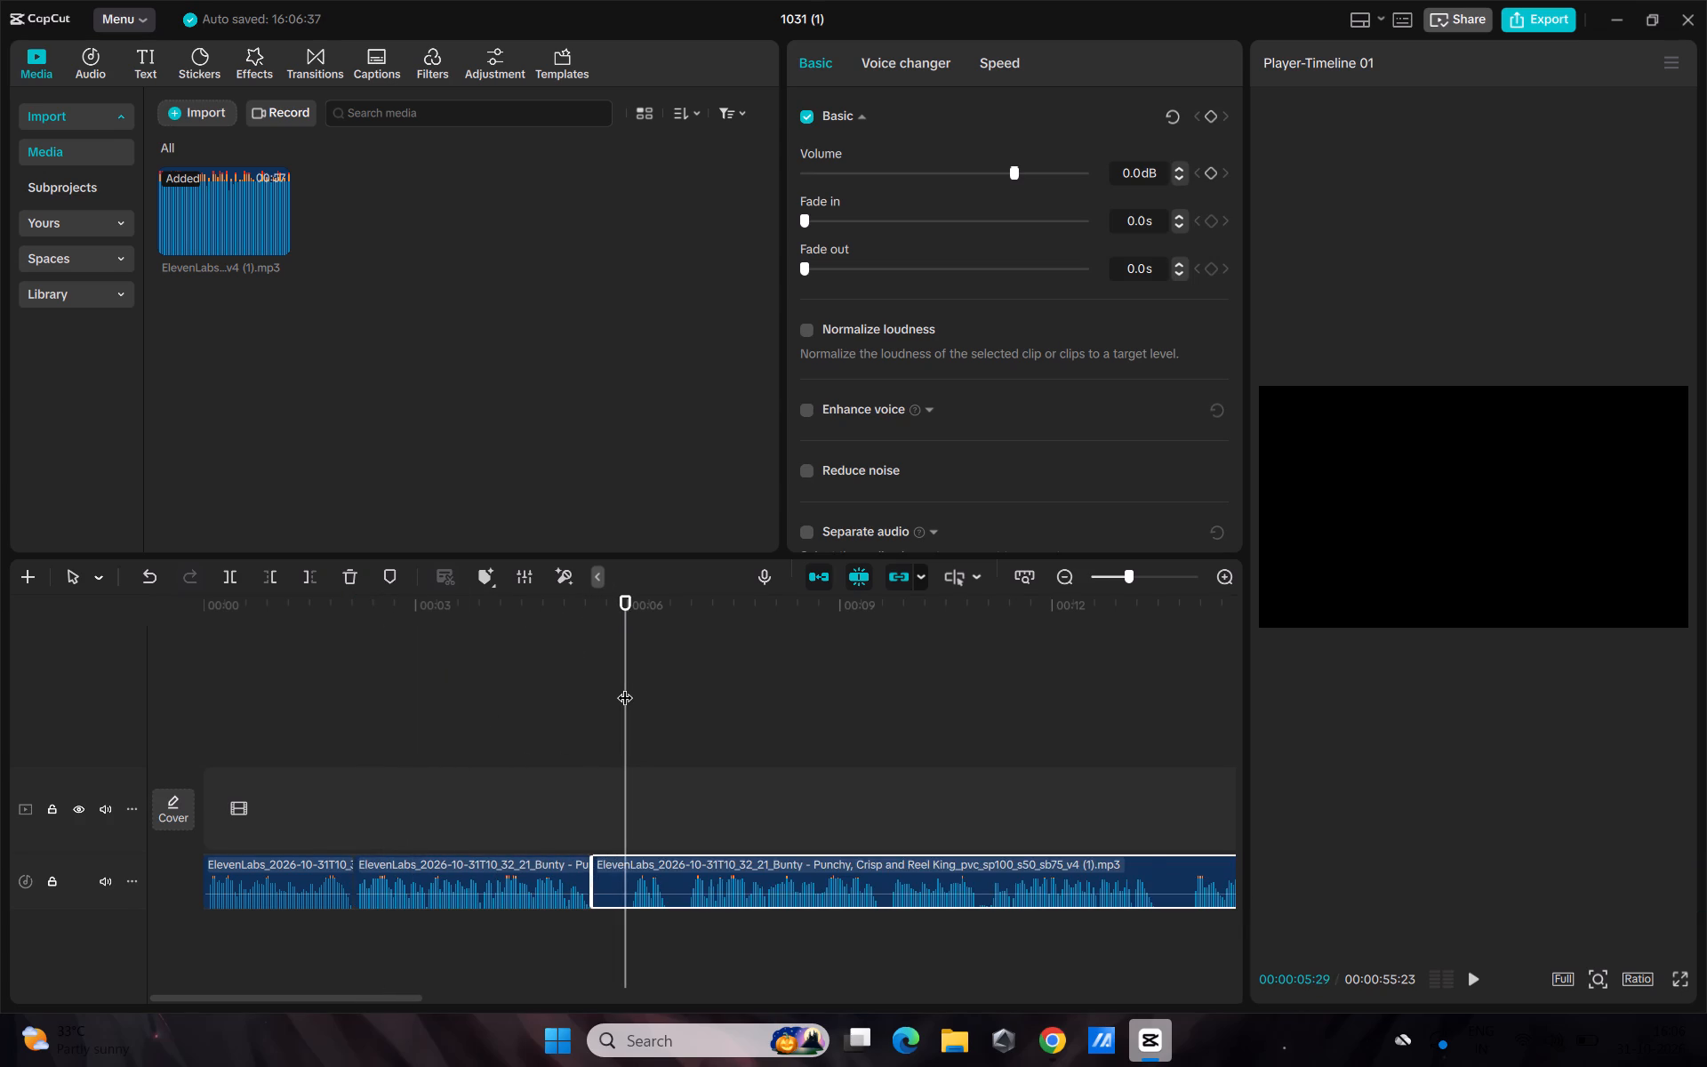
click(613, 878)
key(BackSpace)
drag(704, 868, 674, 873)
Cut out the short voiceover pause from about 6 s to 00:00:06:10 and close the gap.
drag(629, 606, 631, 630)
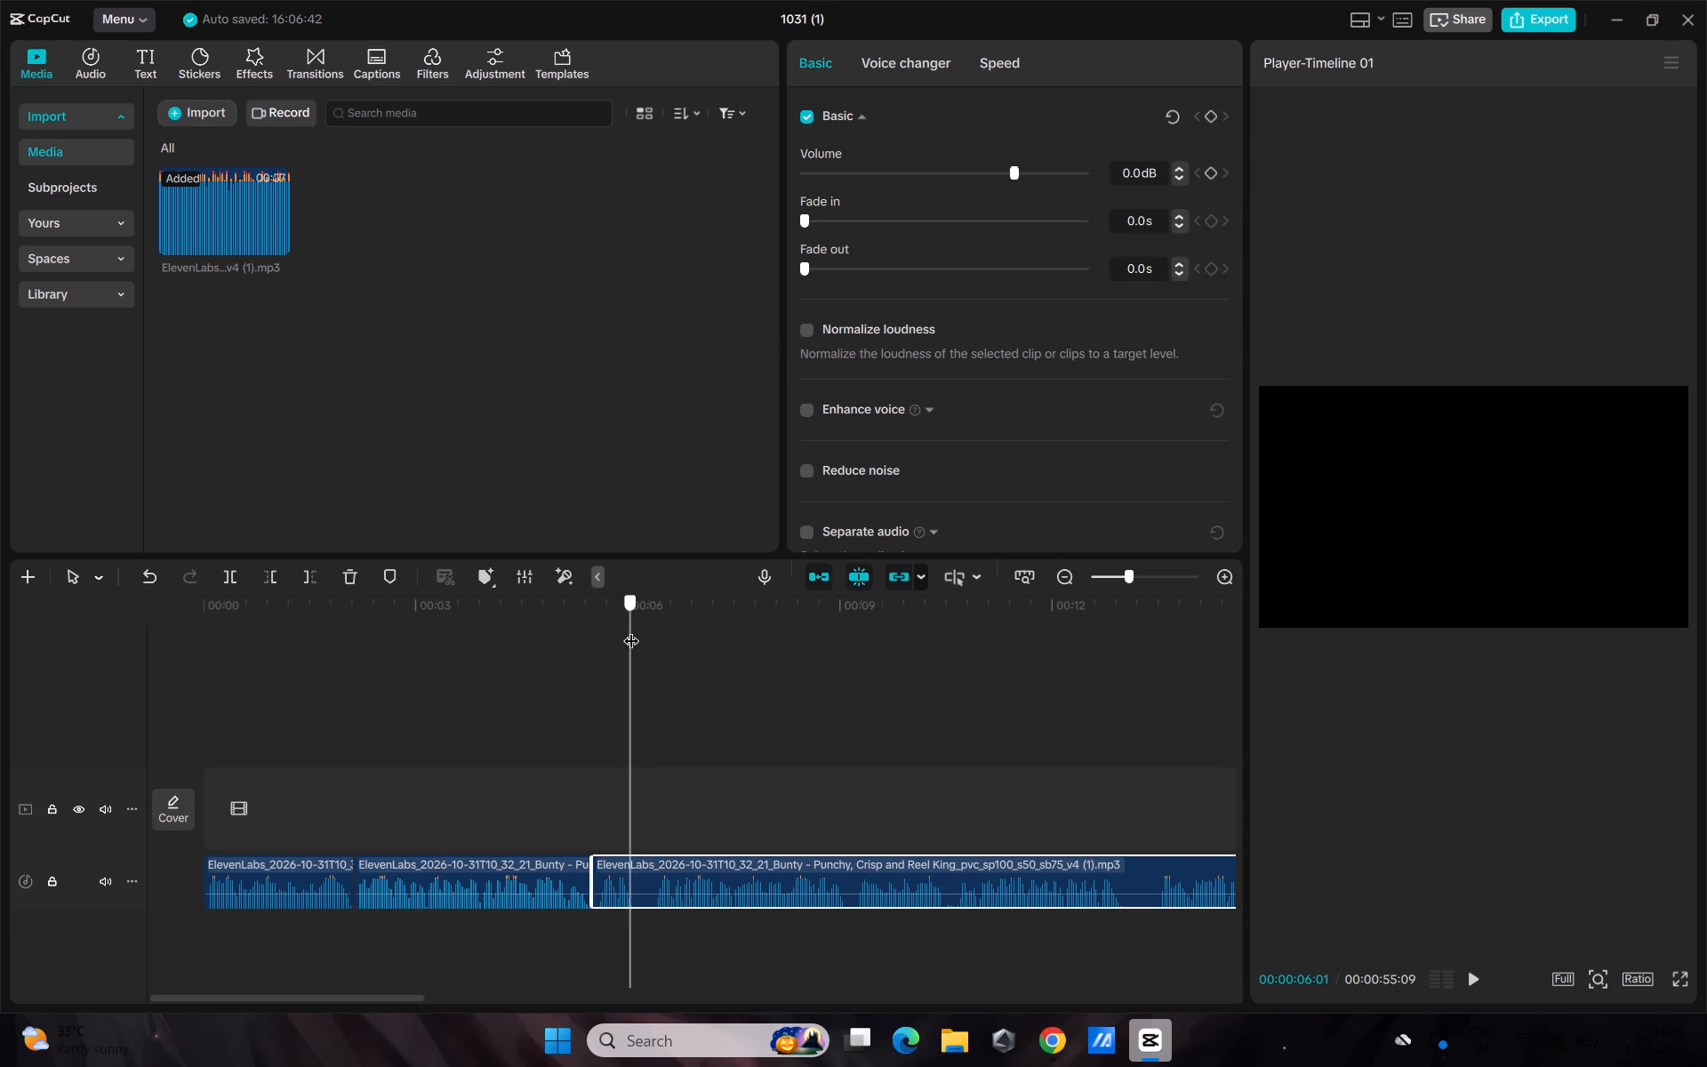
drag(631, 630, 634, 677)
key(ctrl+b)
drag(635, 598, 649, 635)
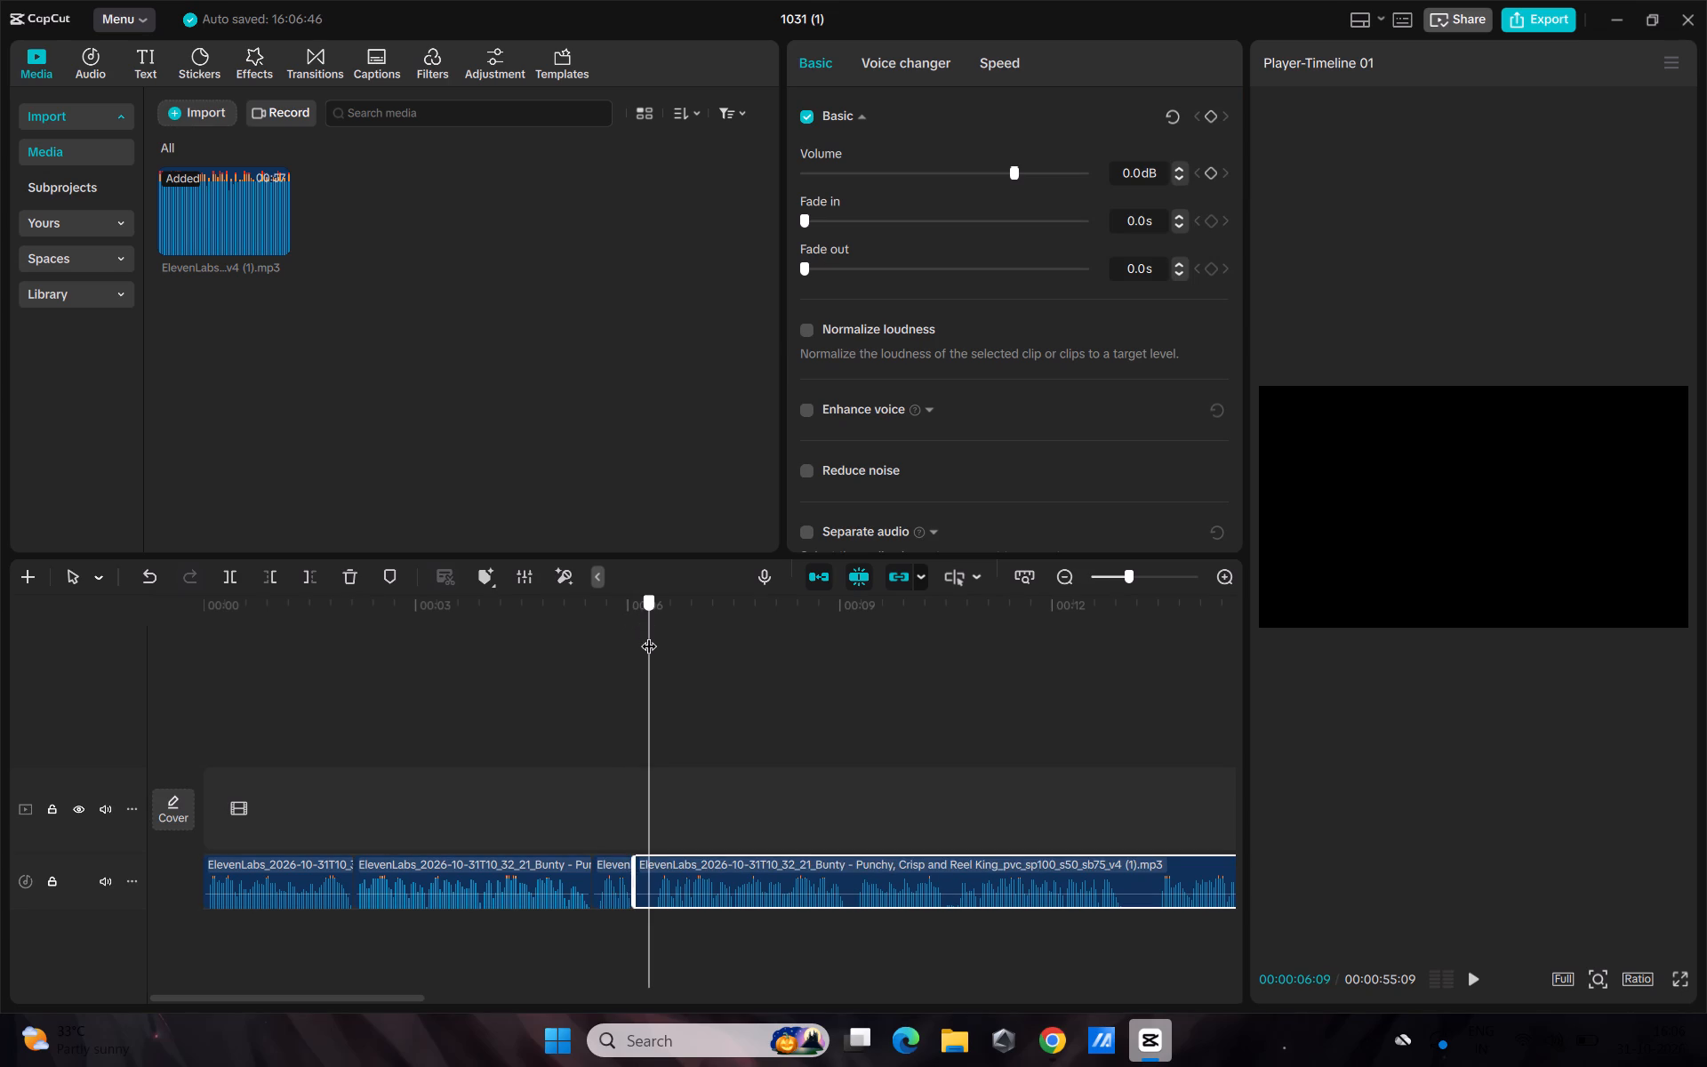
drag(649, 635, 651, 647)
key(ctrl+b)
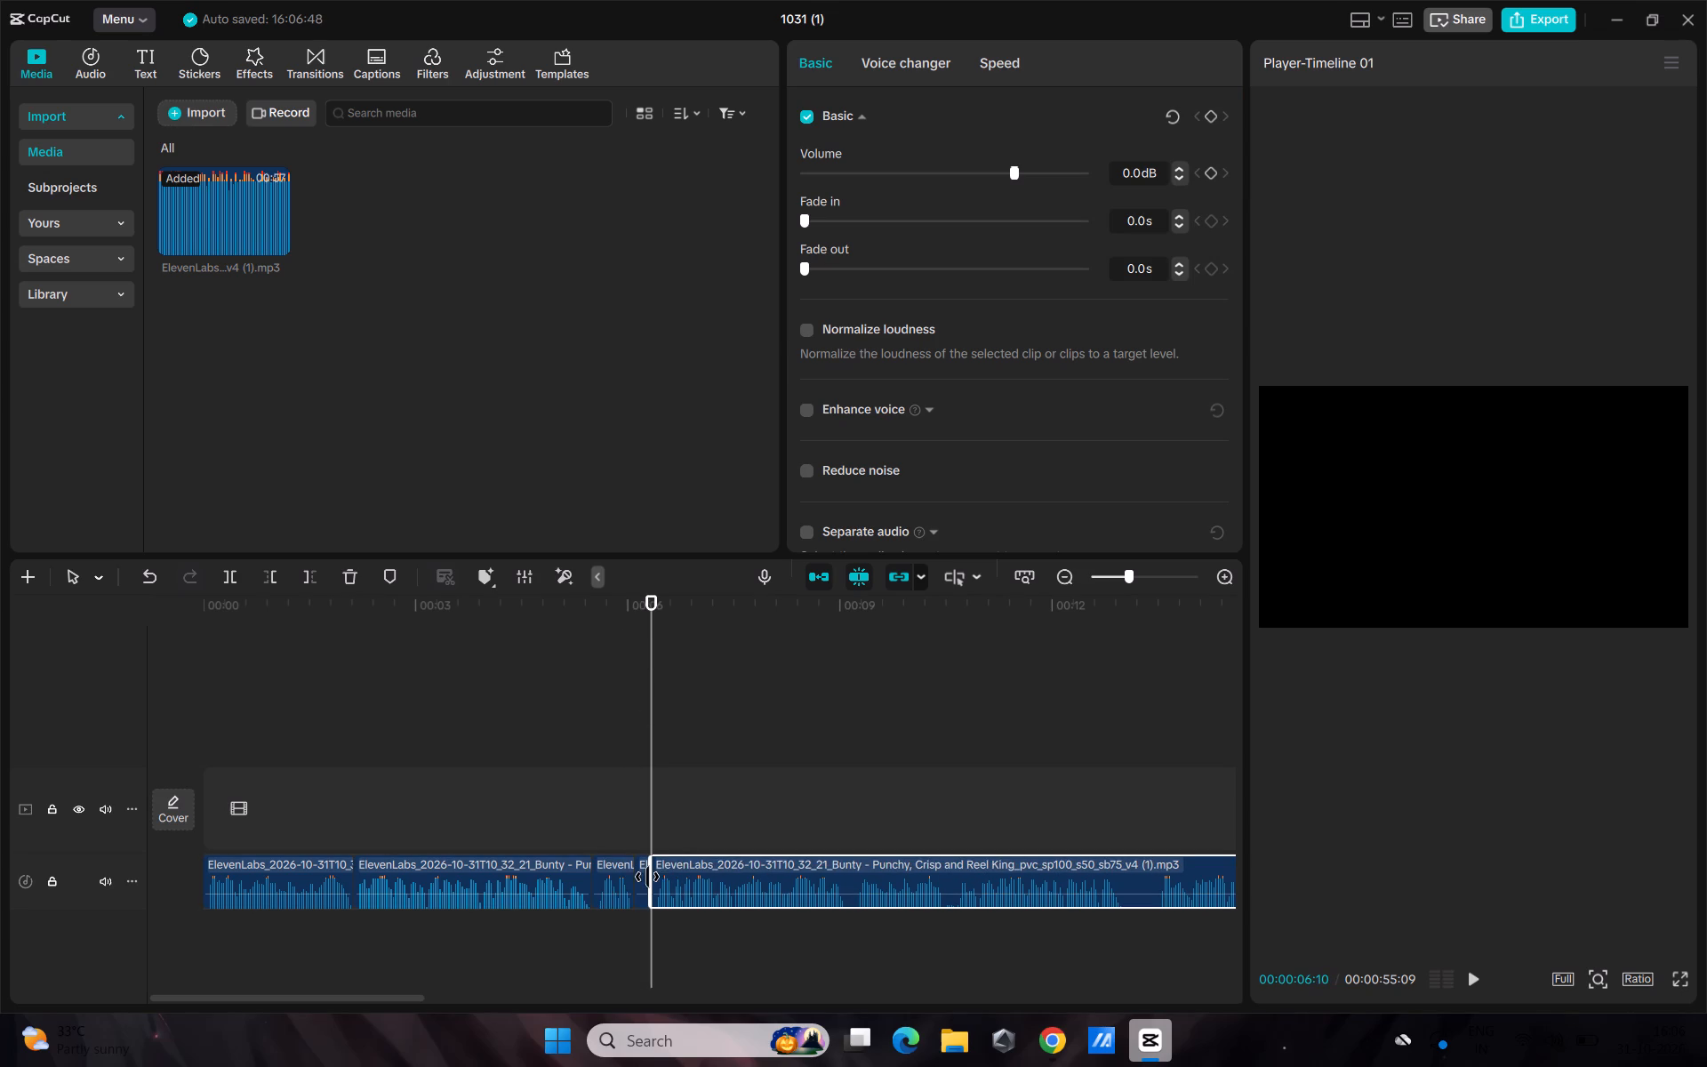
click(640, 870)
key(BackSpace)
drag(749, 852, 741, 860)
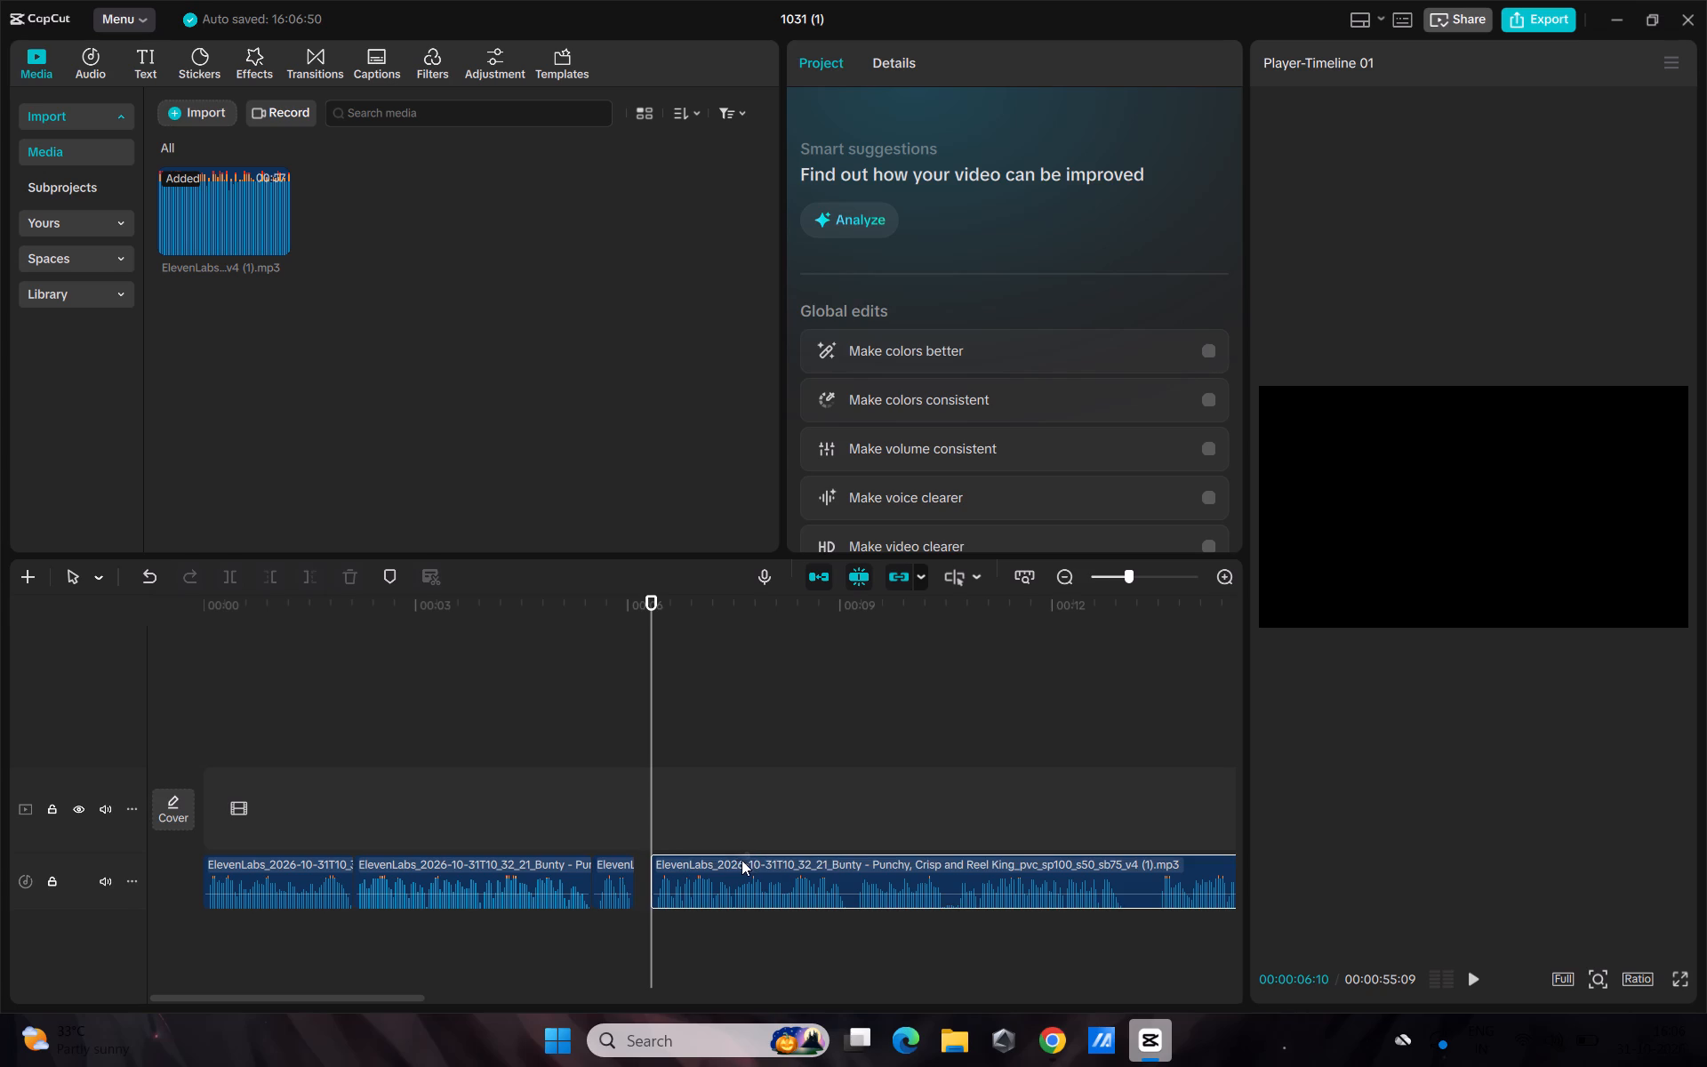
drag(741, 860, 722, 862)
drag(737, 865, 720, 867)
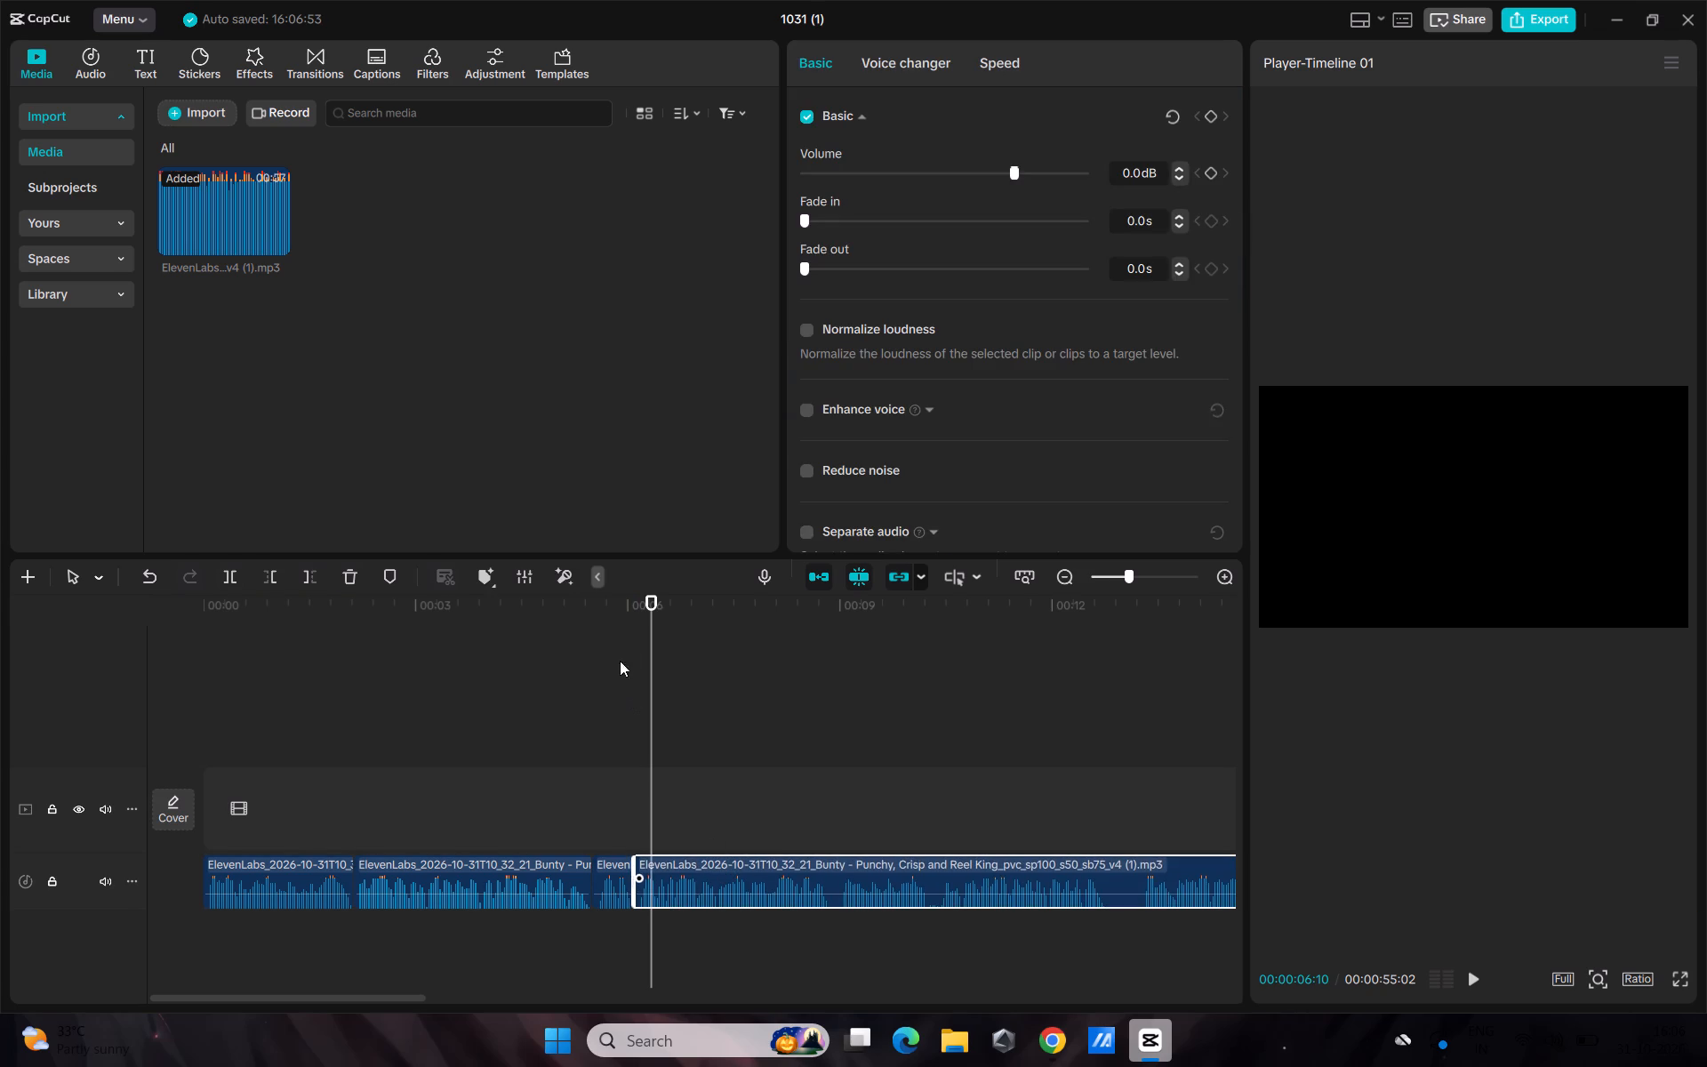
Cut out the voiceover pause between 00:00:12:23 and 00:00:13:08 and close the gap.
drag(646, 602, 1077, 751)
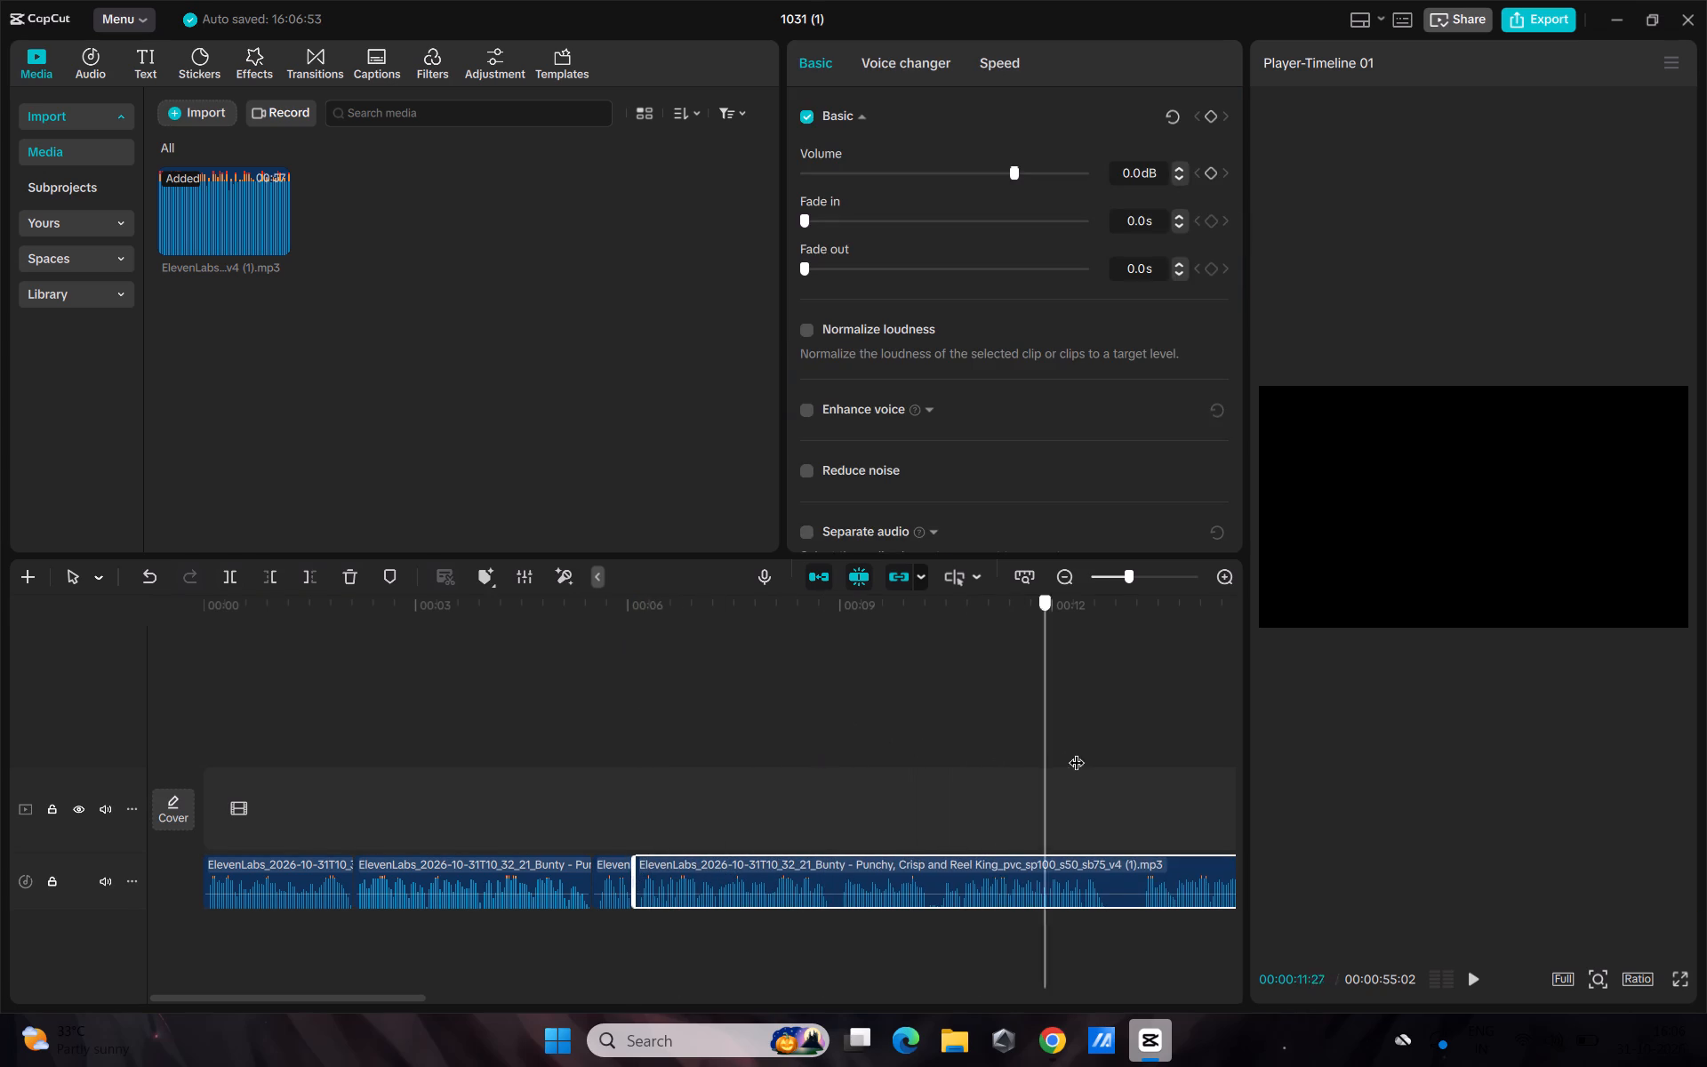
drag(1077, 751, 1107, 794)
key(ctrl+b)
drag(1102, 609, 1102, 608)
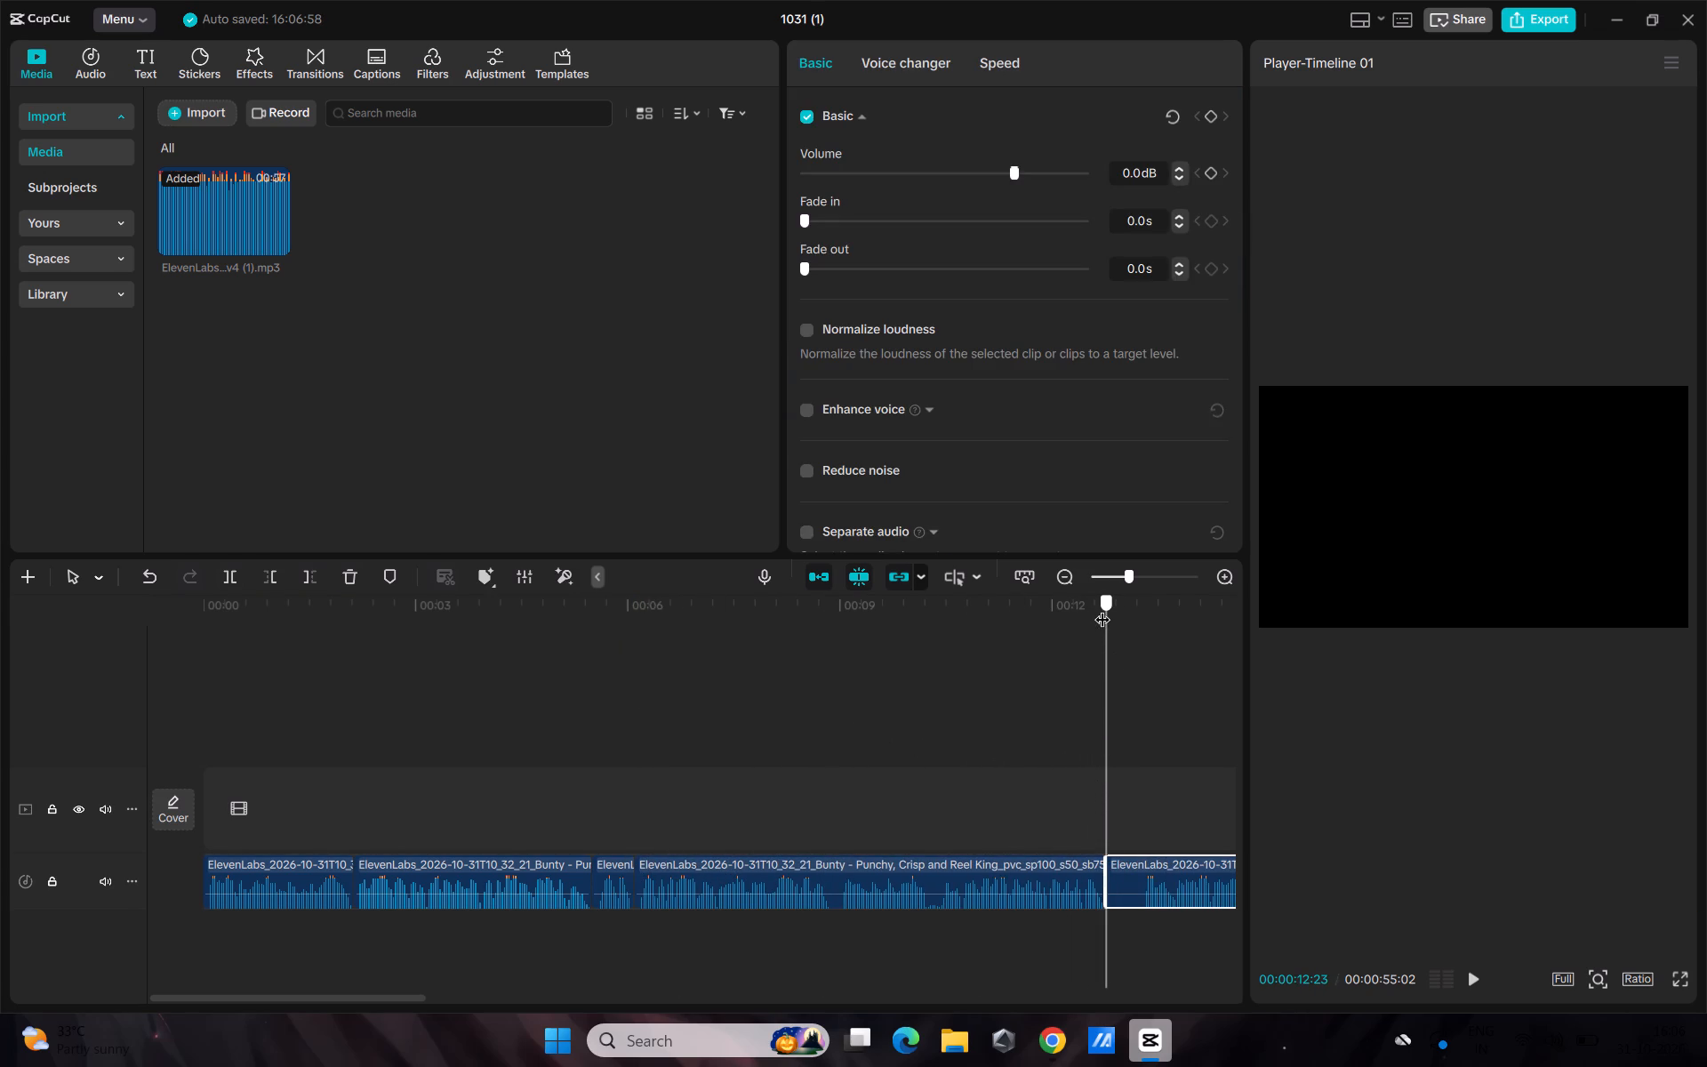
drag(1102, 608, 1142, 693)
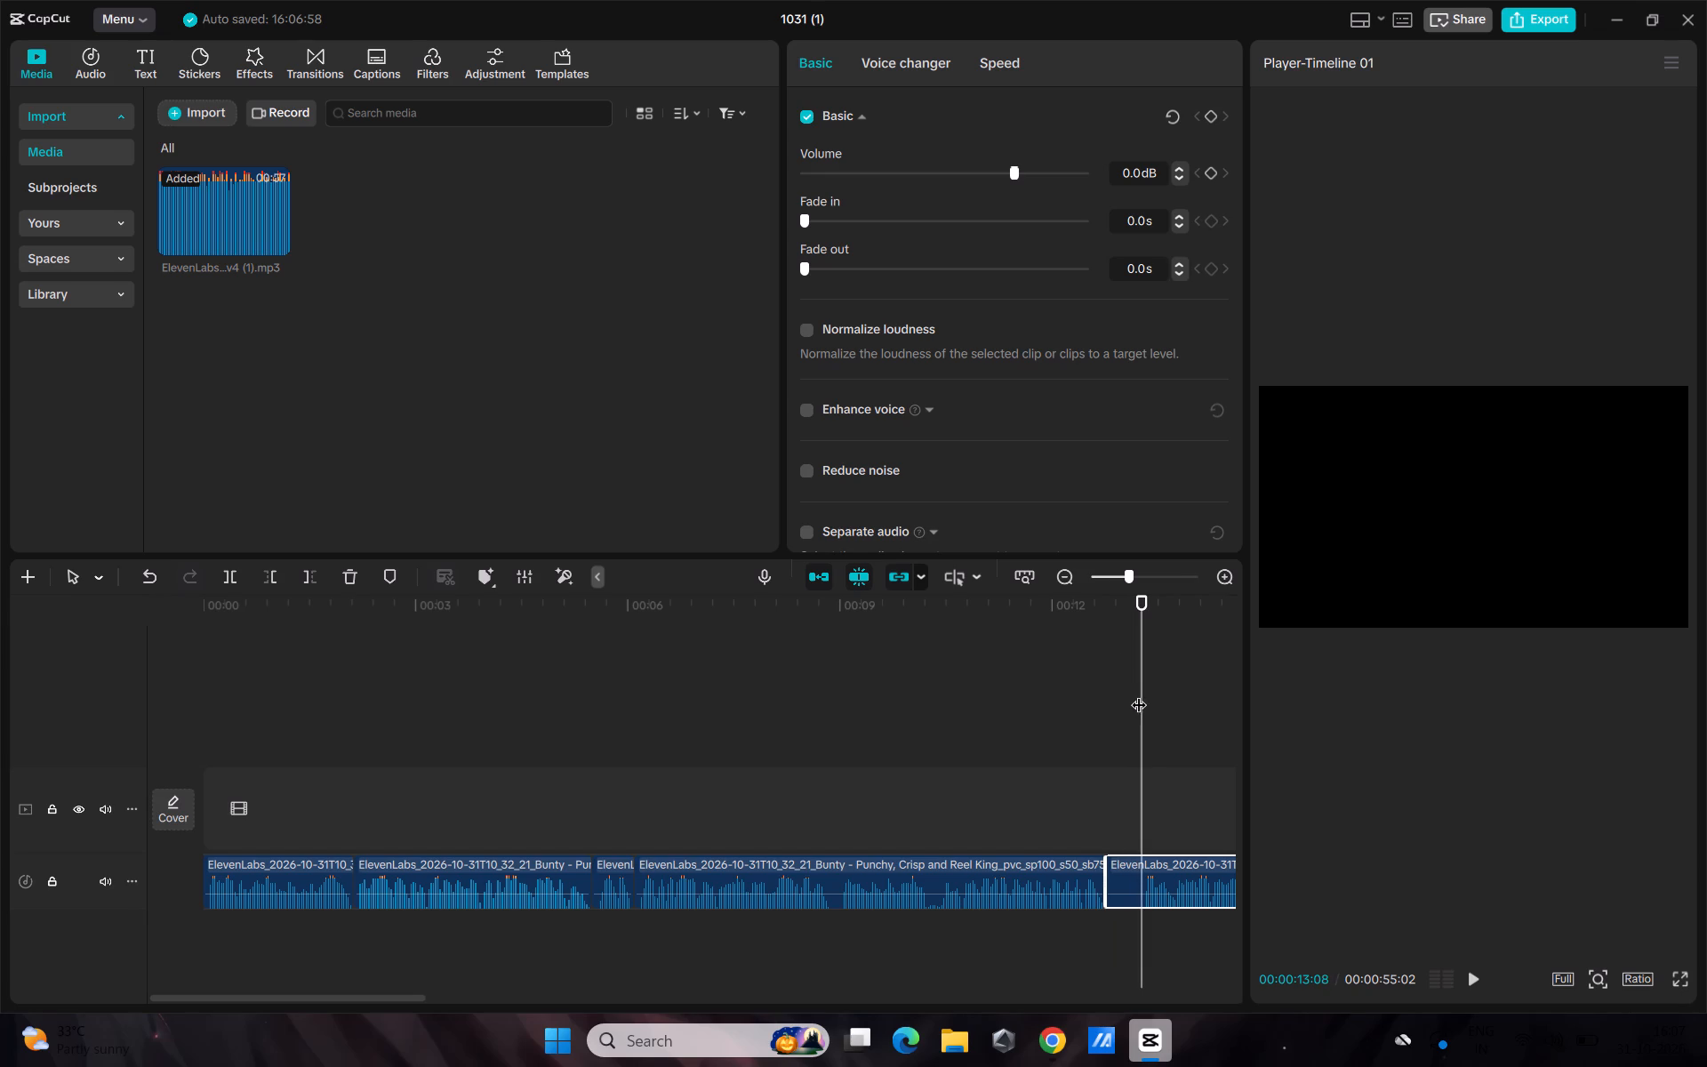
key(ctrl+b)
click(1121, 879)
key(BackSpace)
drag(1191, 875, 1182, 877)
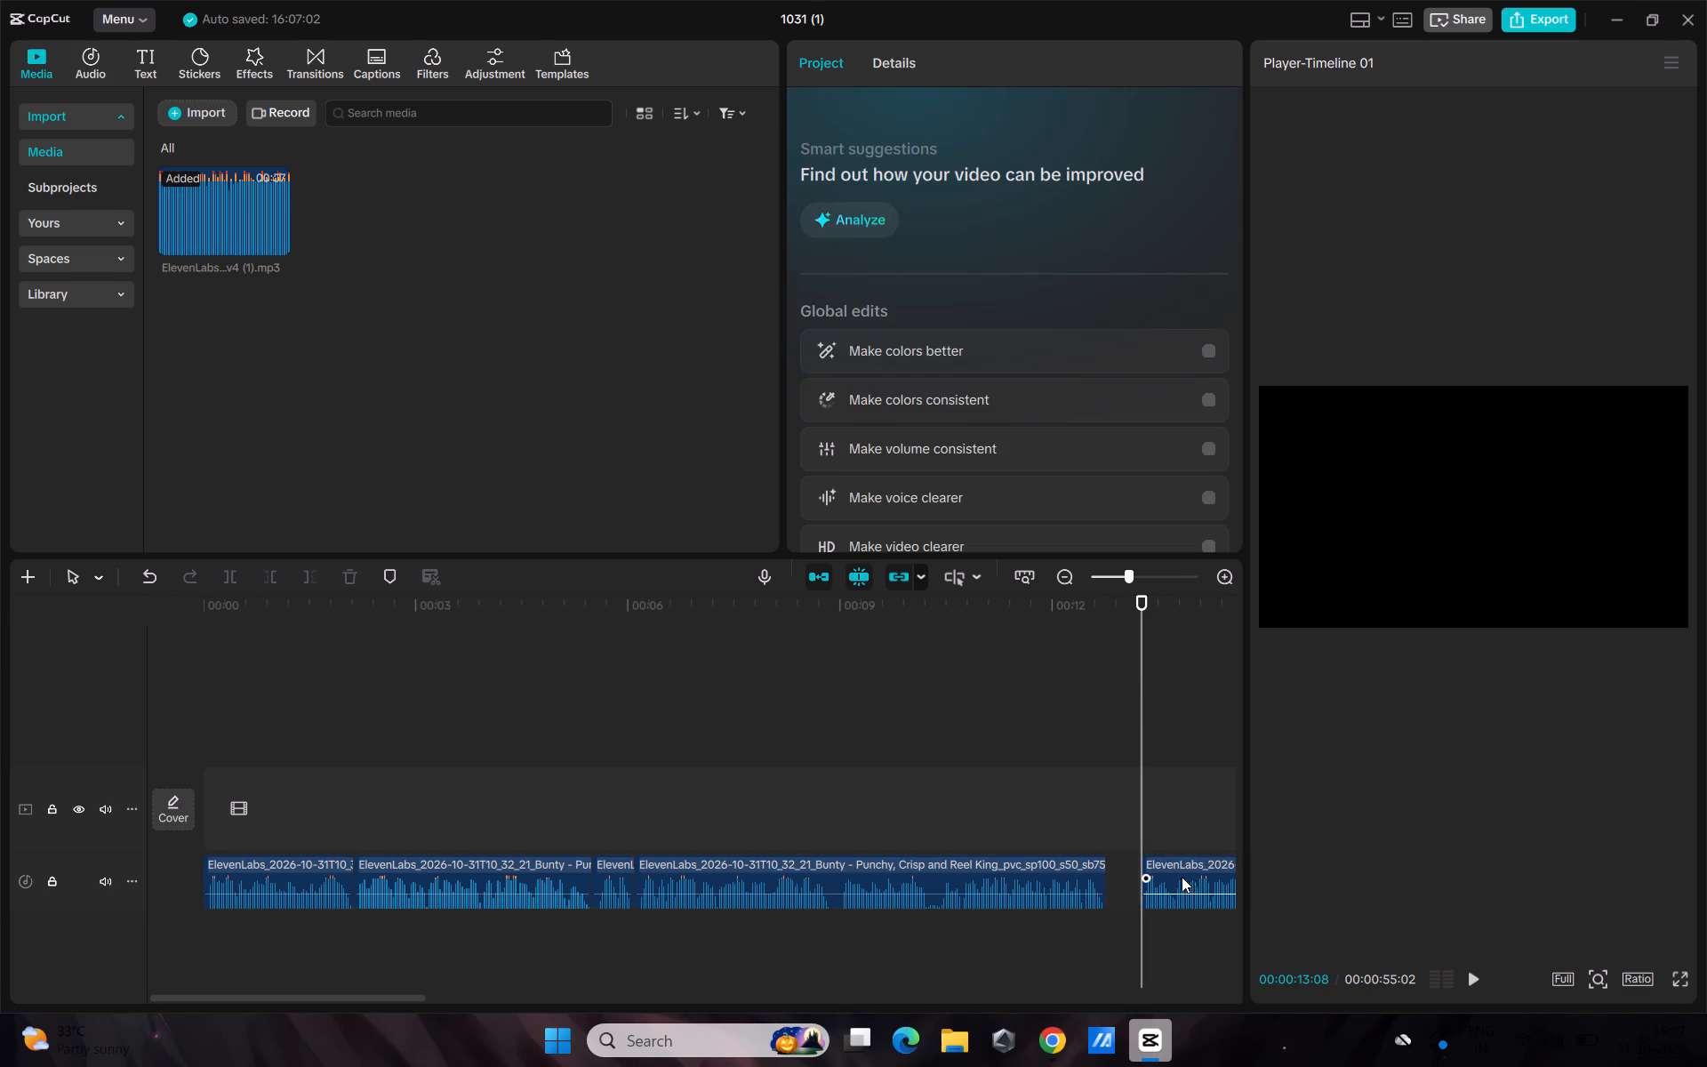
drag(1182, 877, 1159, 877)
Cut out the brief pause between 00:00:08:27 and 00:00:09:00 and shift the following voiceover clips back to close the gap.
drag(1142, 599, 1122, 631)
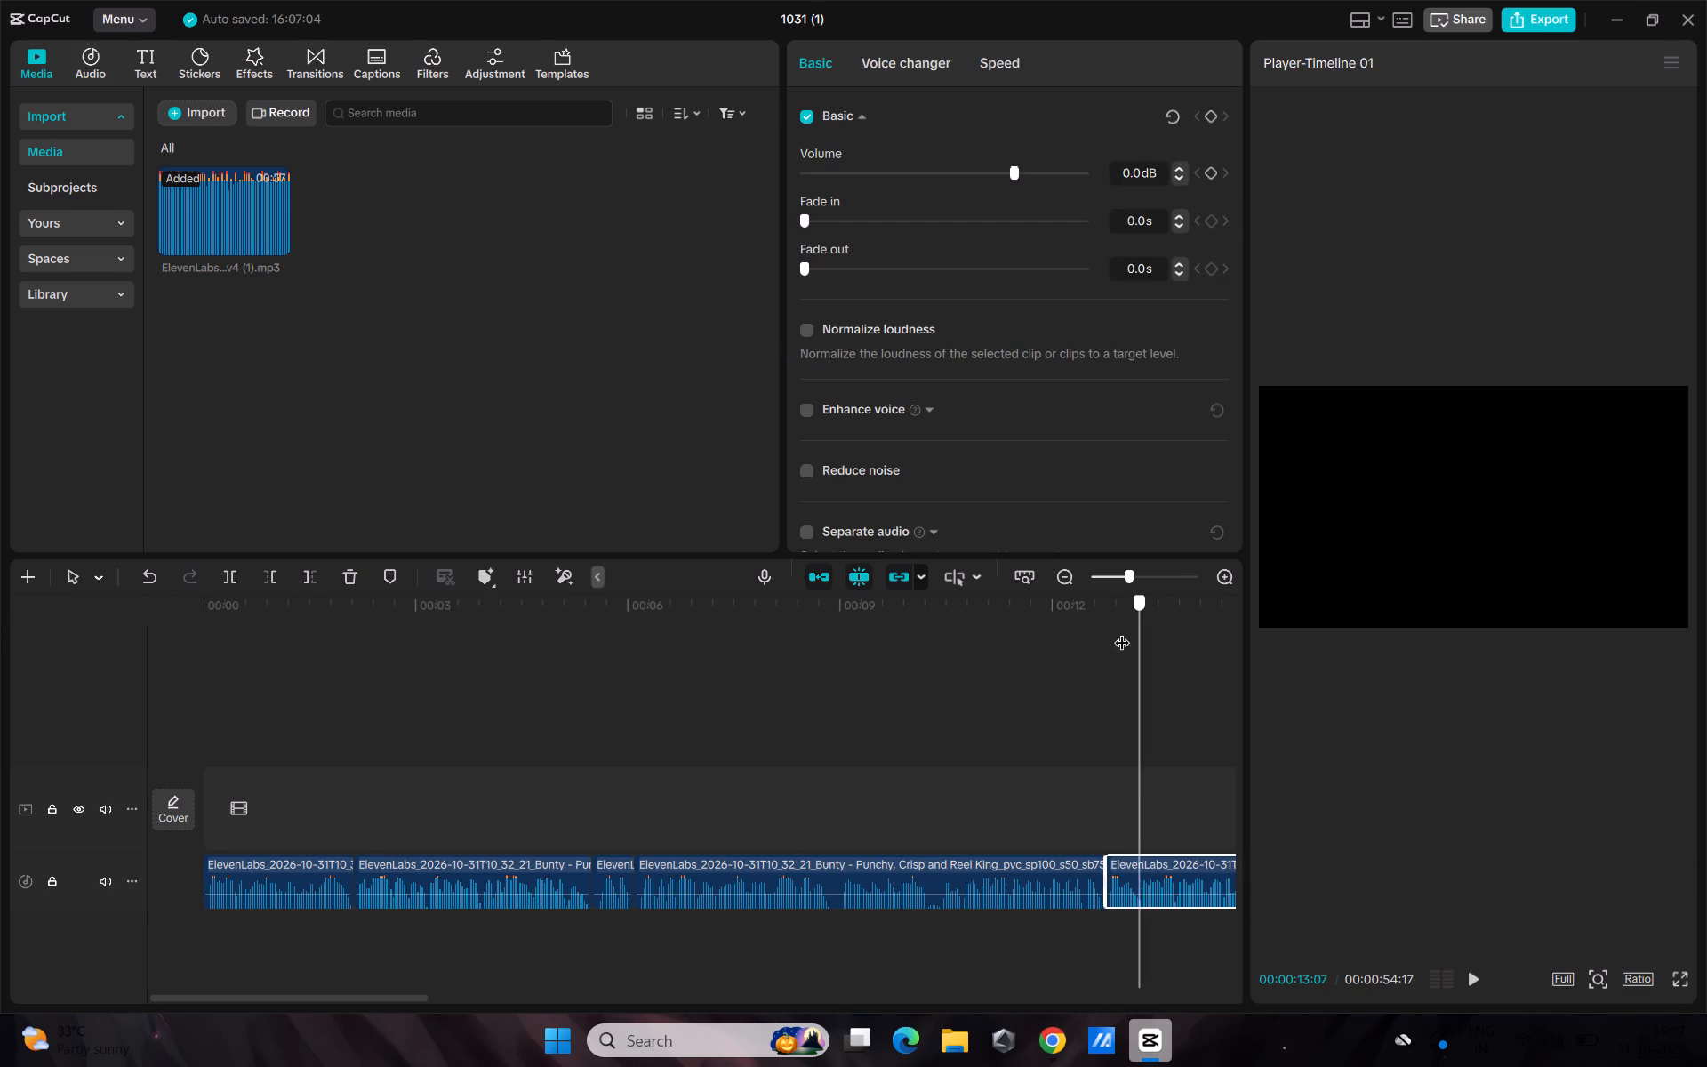
drag(1122, 631, 834, 808)
ctrl+click(801, 879)
key(ctrl+b)
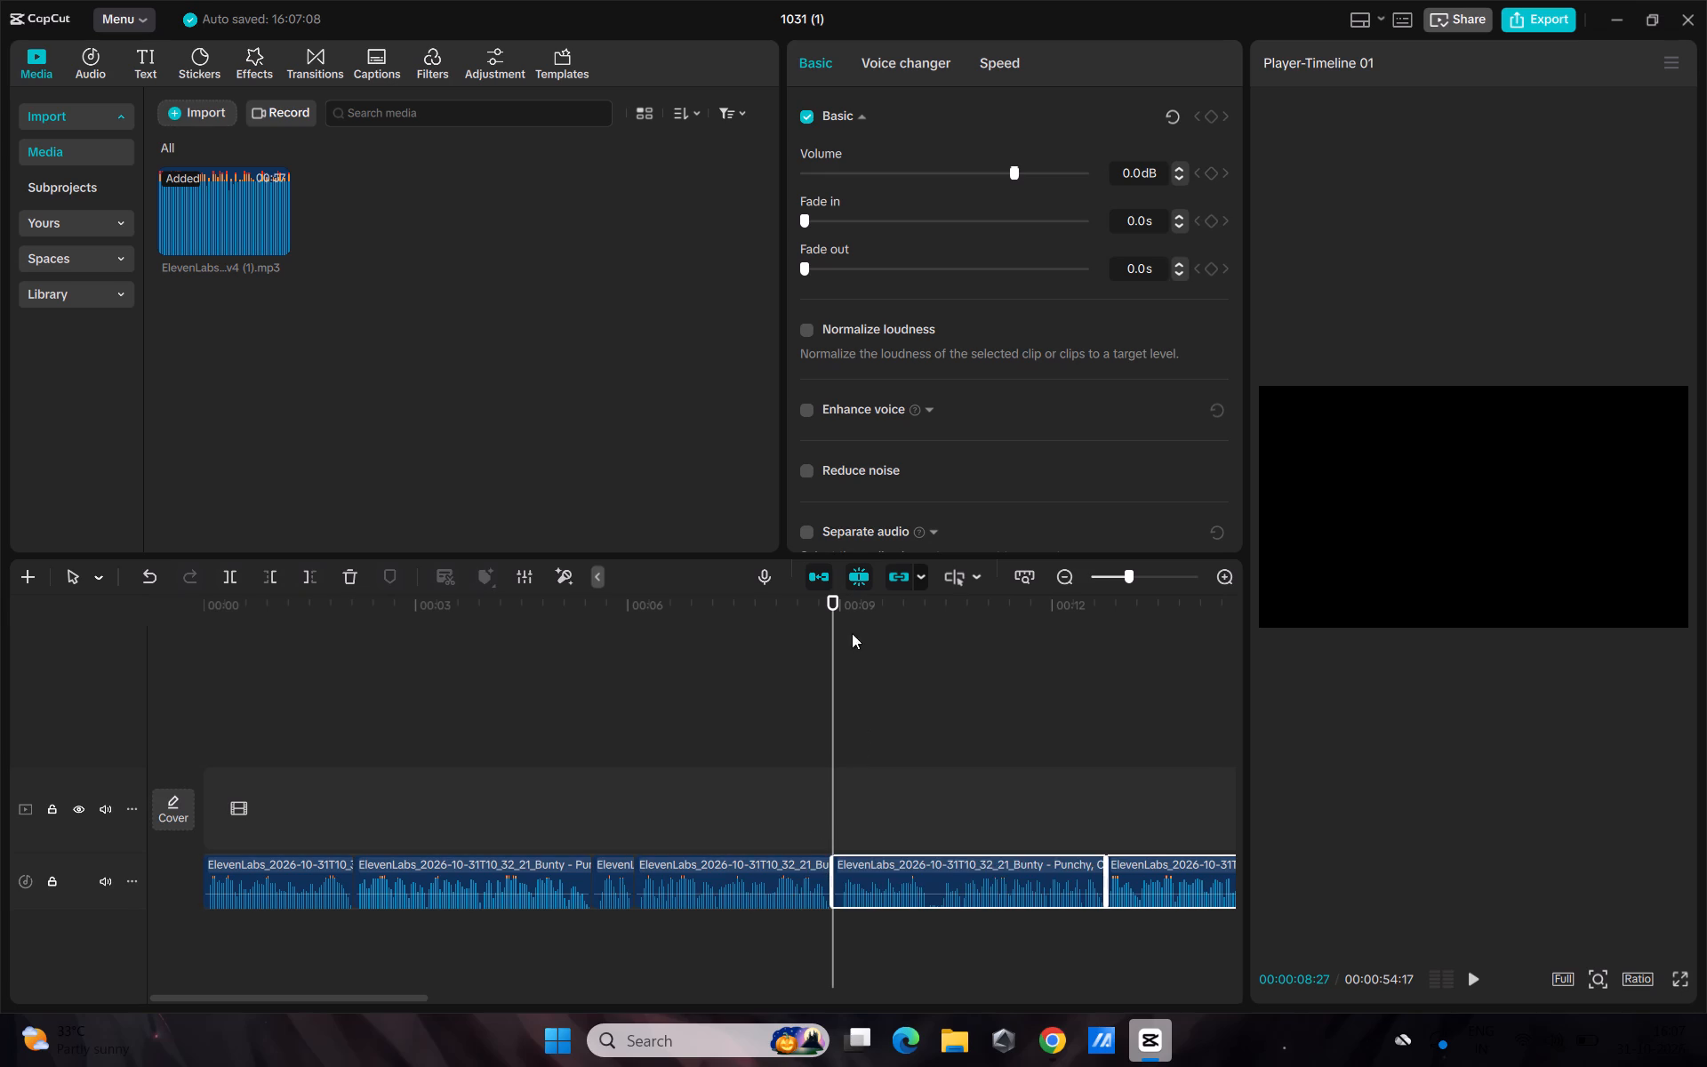
drag(831, 610, 838, 650)
drag(838, 650, 843, 657)
key(Left)
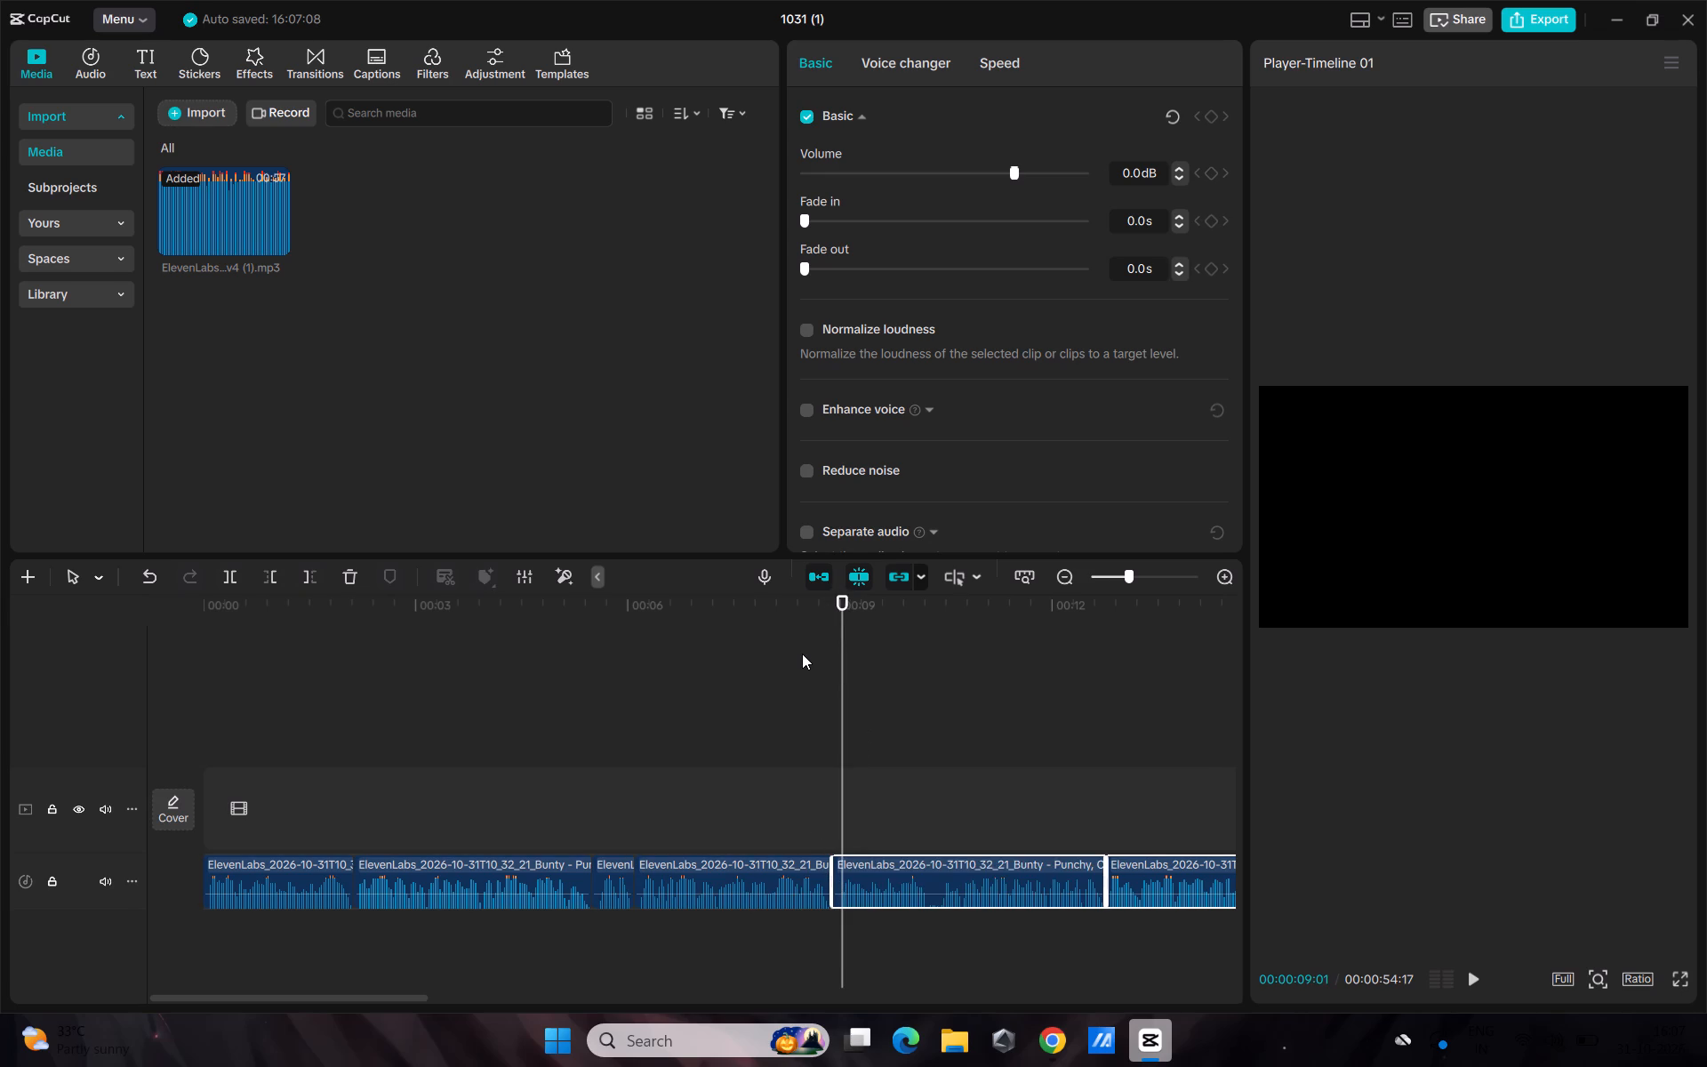
key(Left)
key(Right)
key(ctrl+b)
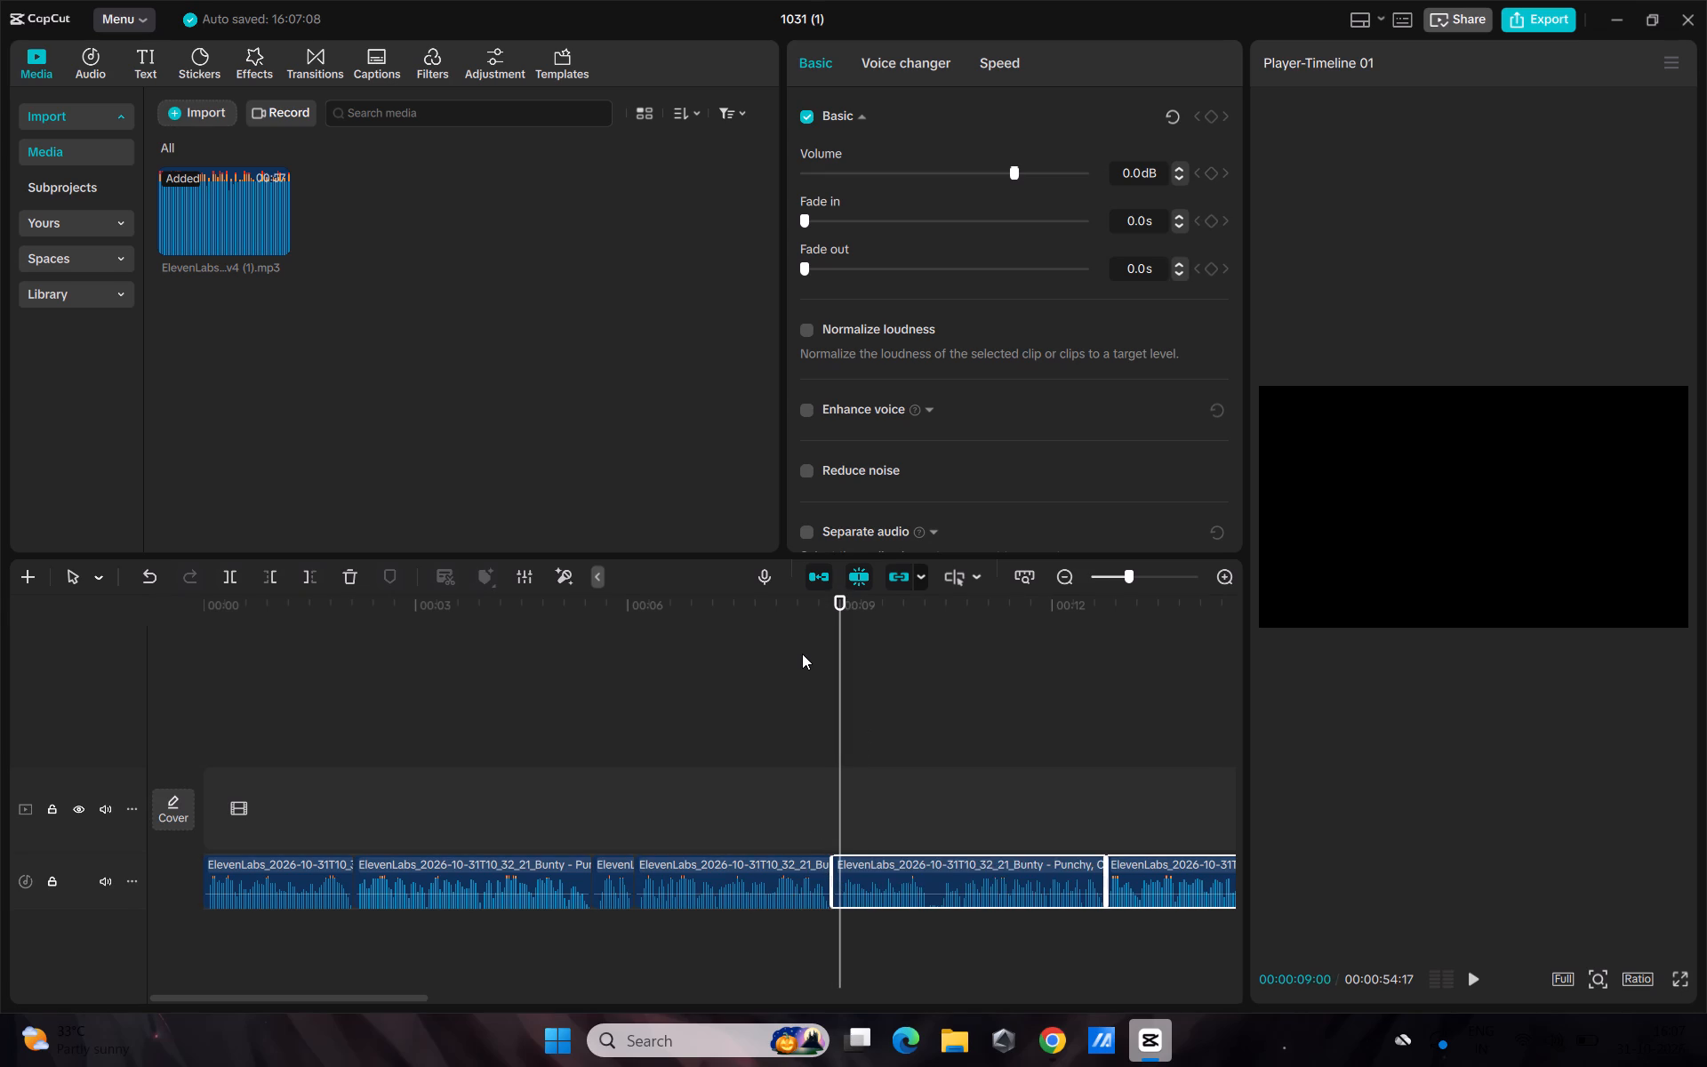
ctrl+scroll(830, 744, up, 12)
ctrl+click(838, 884)
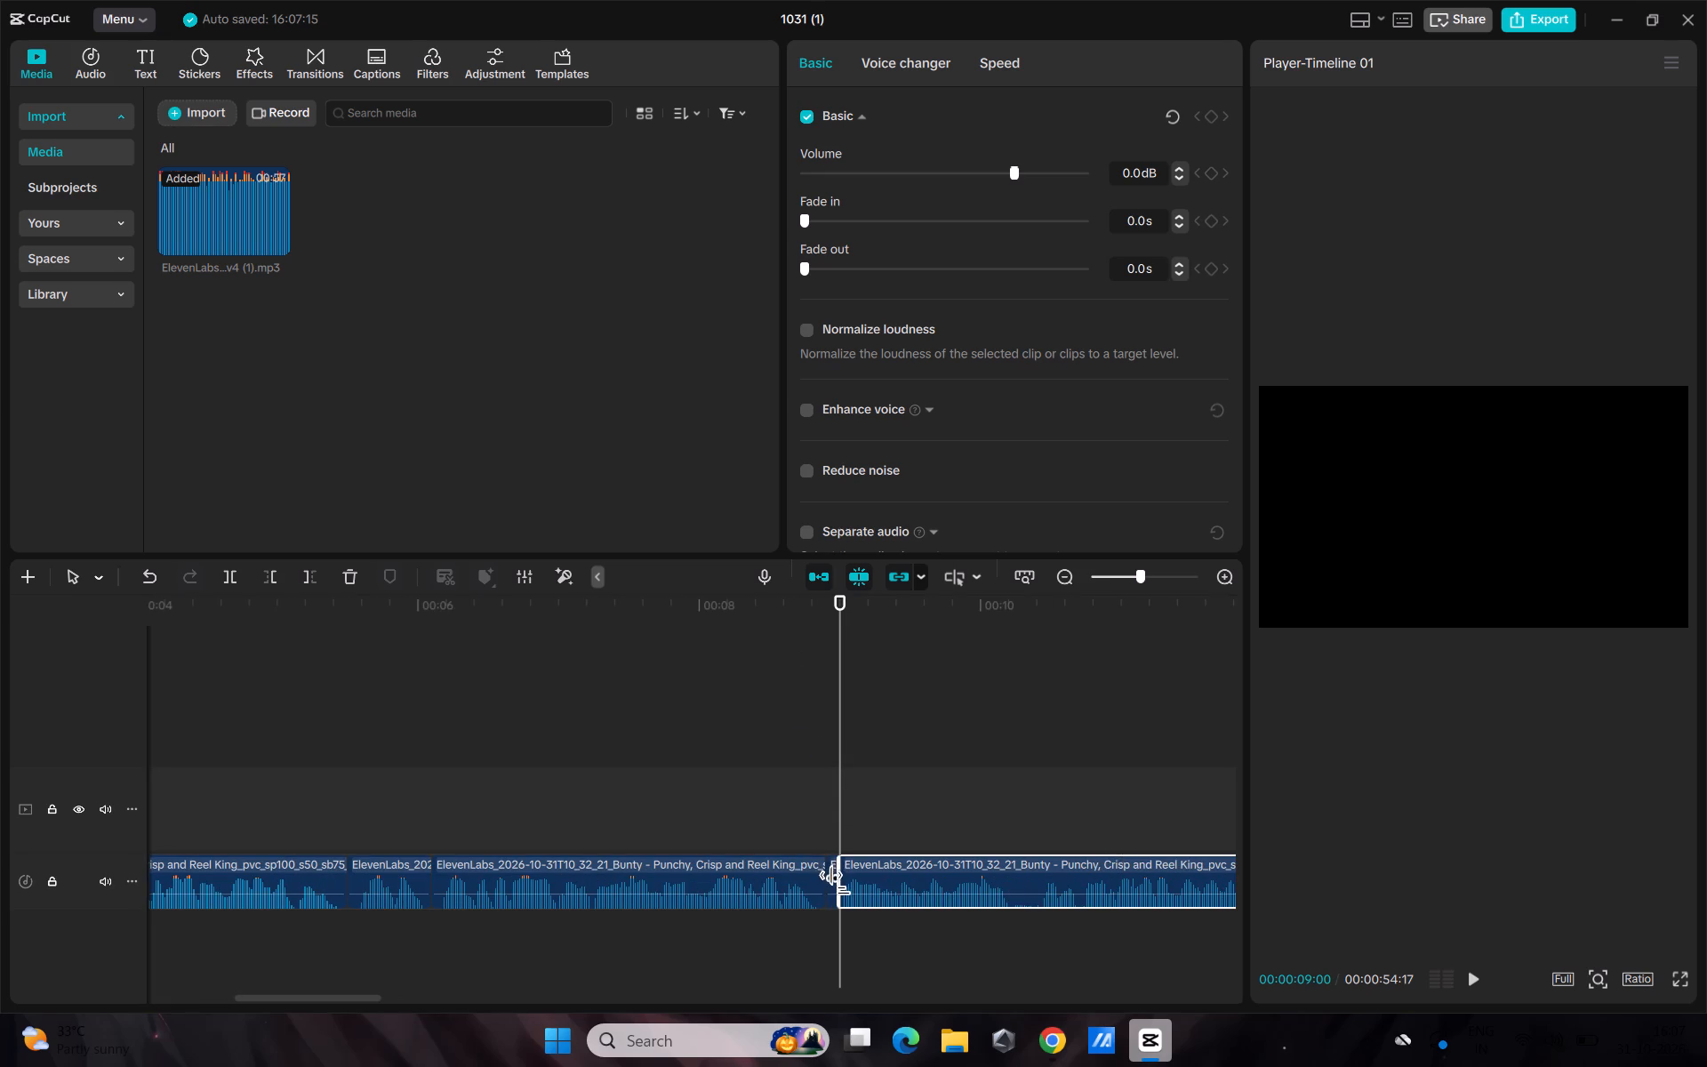
key(BackSpace)
ctrl+scroll(977, 805, down, 12)
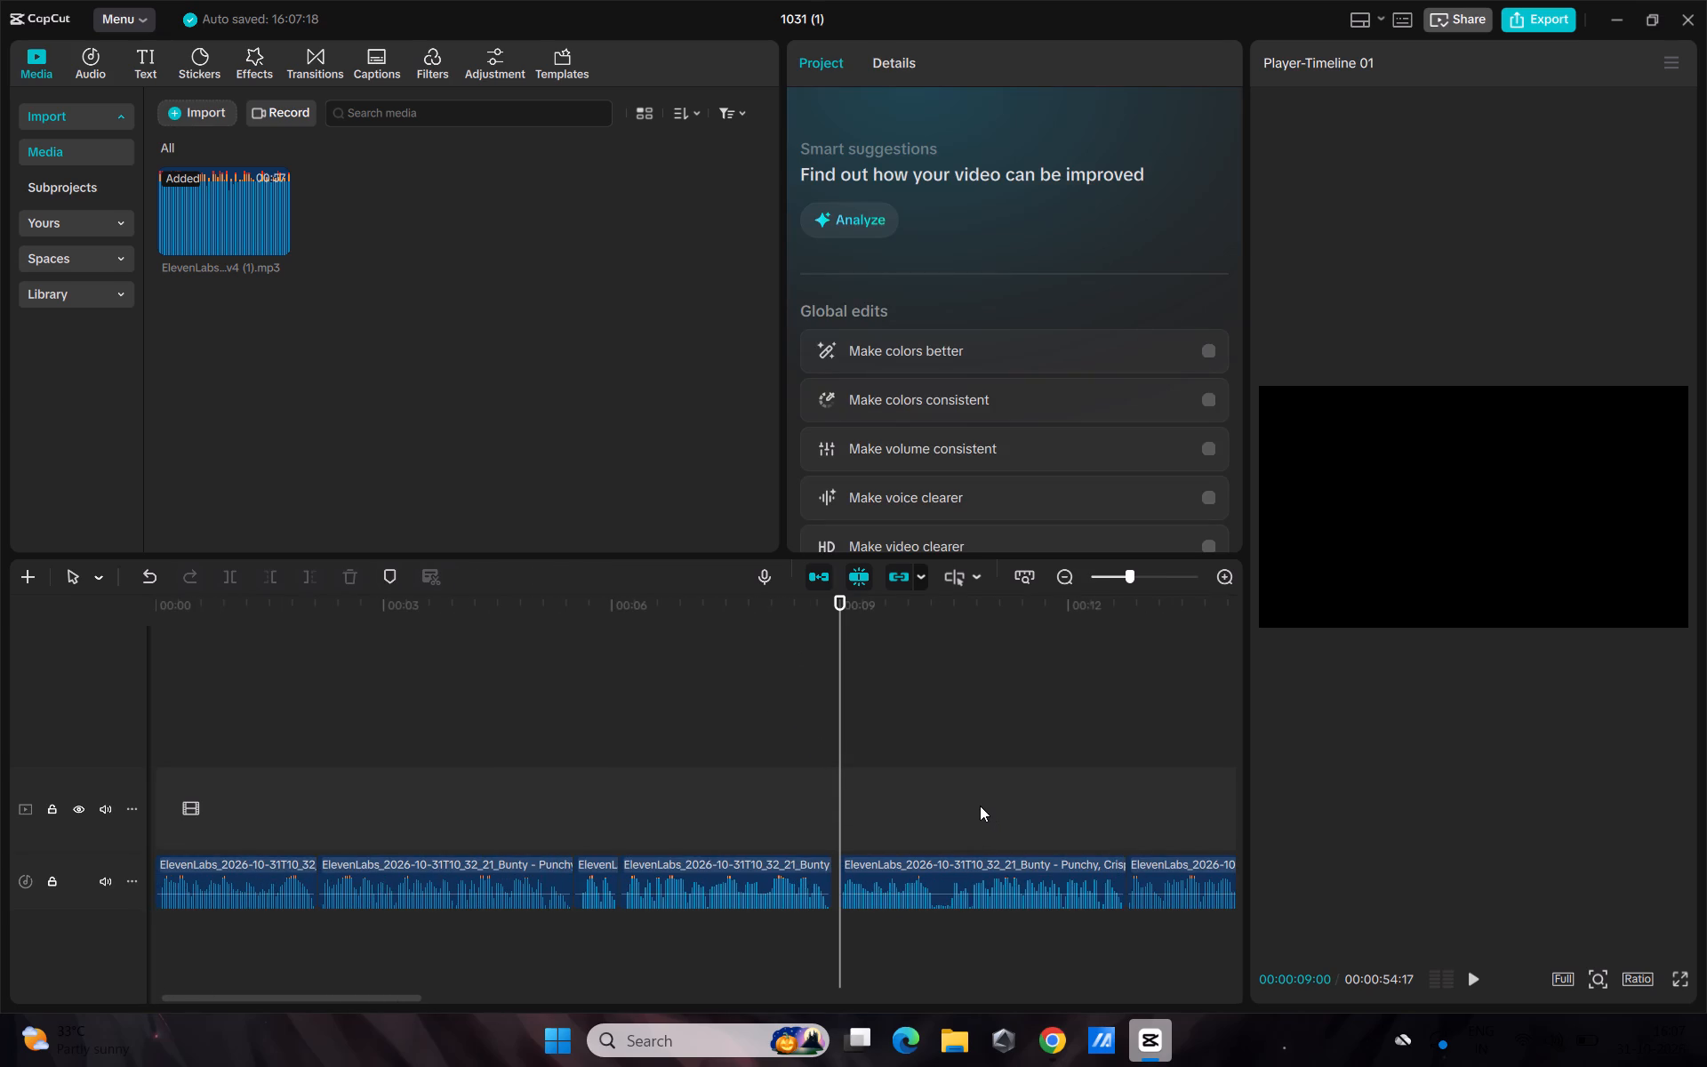
ctrl+drag(980, 777, 1185, 905)
drag(1182, 865, 1171, 873)
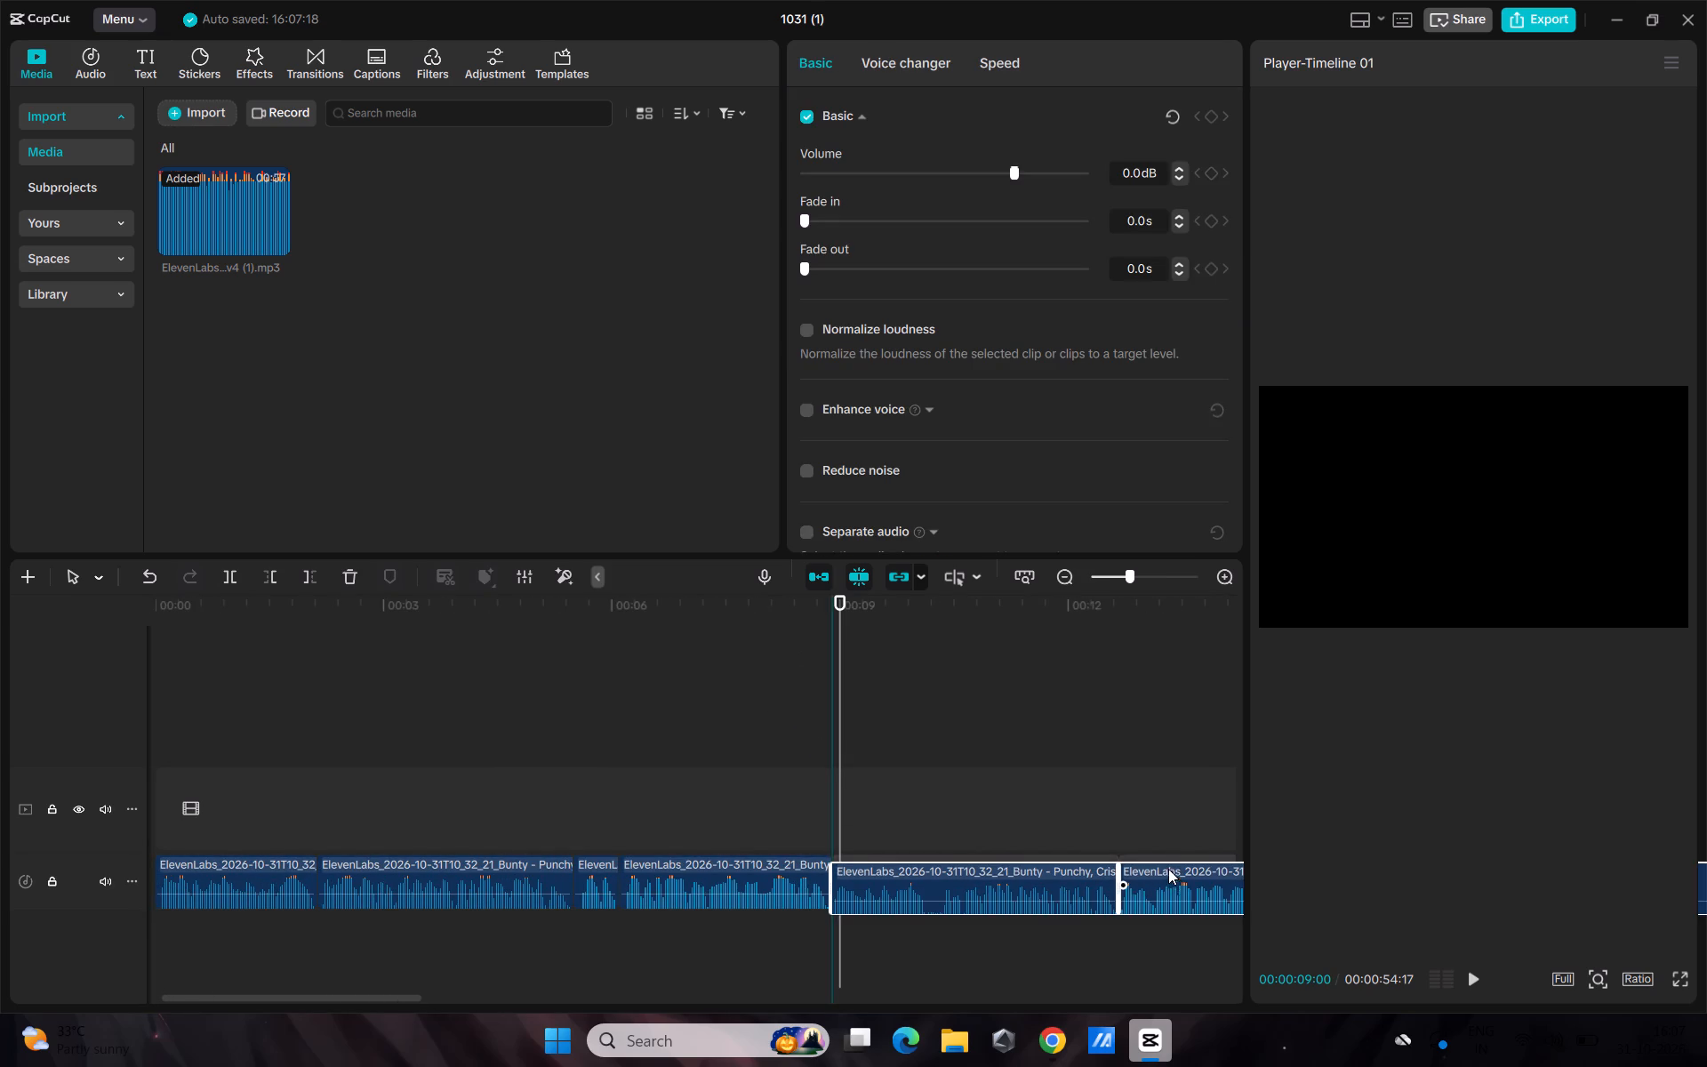
Cut out the voiceover pause between 00:00:15:08 and 00:00:15:23 and close the gap.
drag(840, 602, 1162, 793)
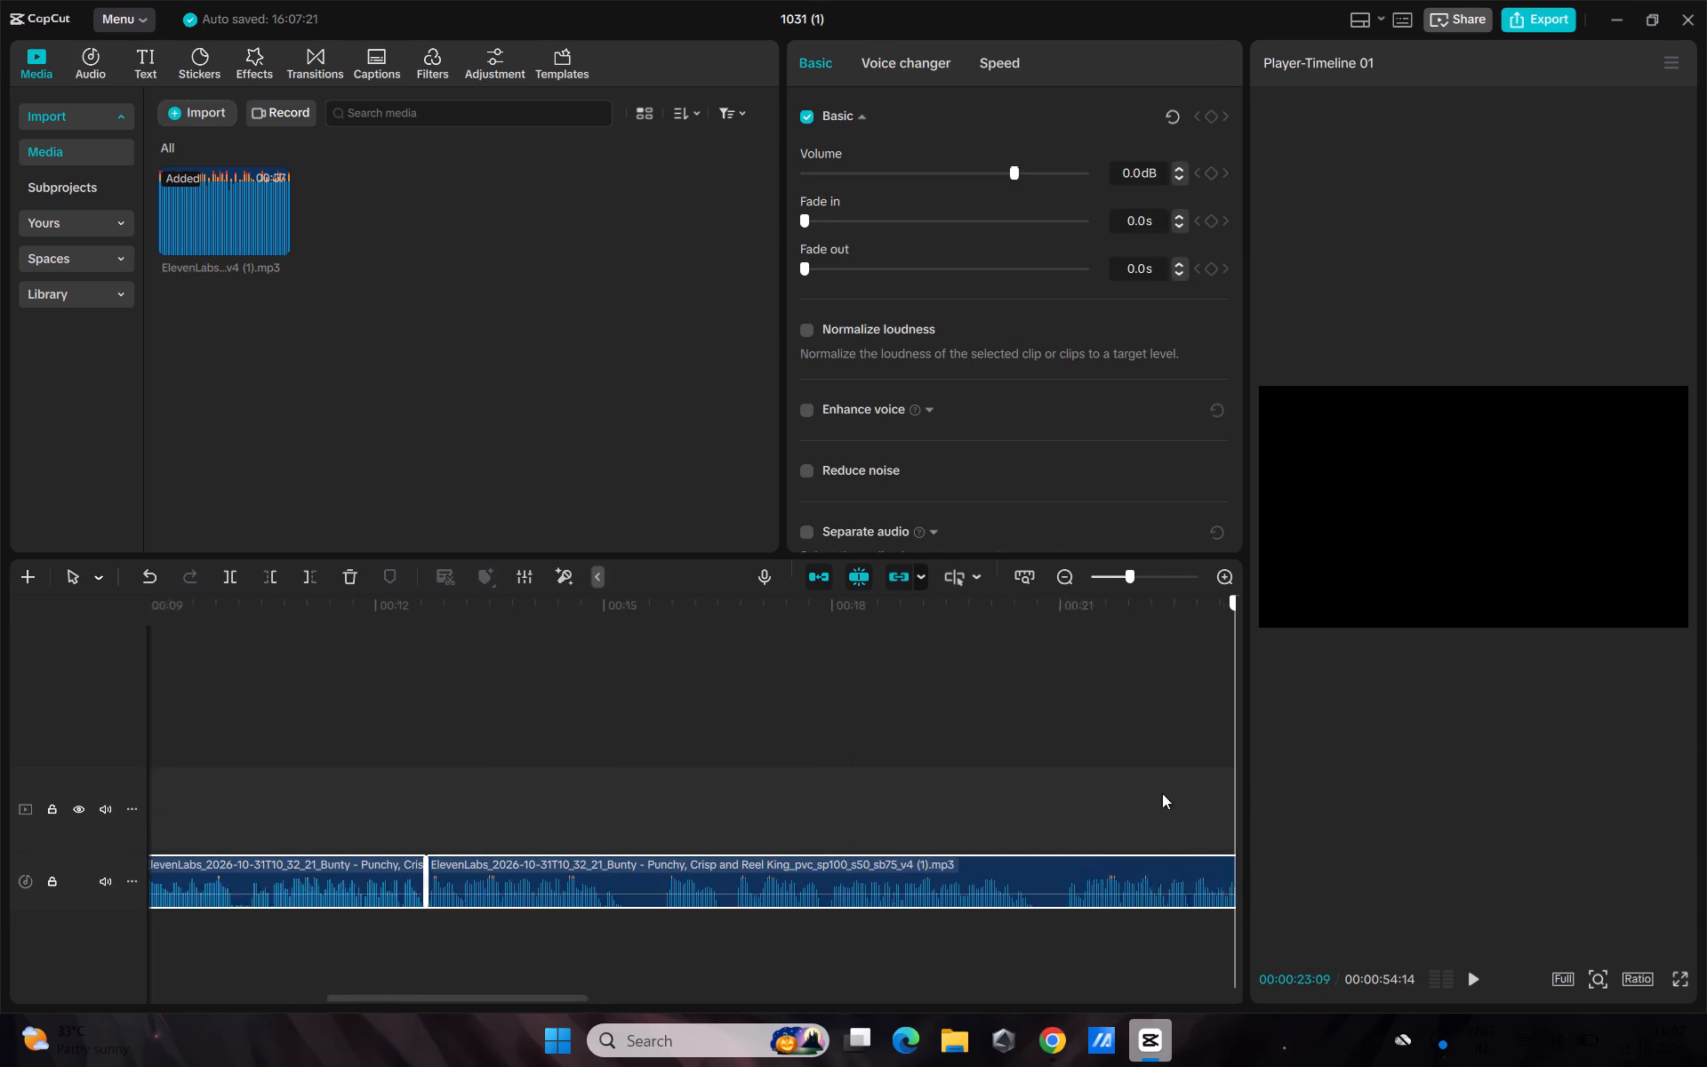
drag(1162, 793, 586, 835)
key(ctrl+b)
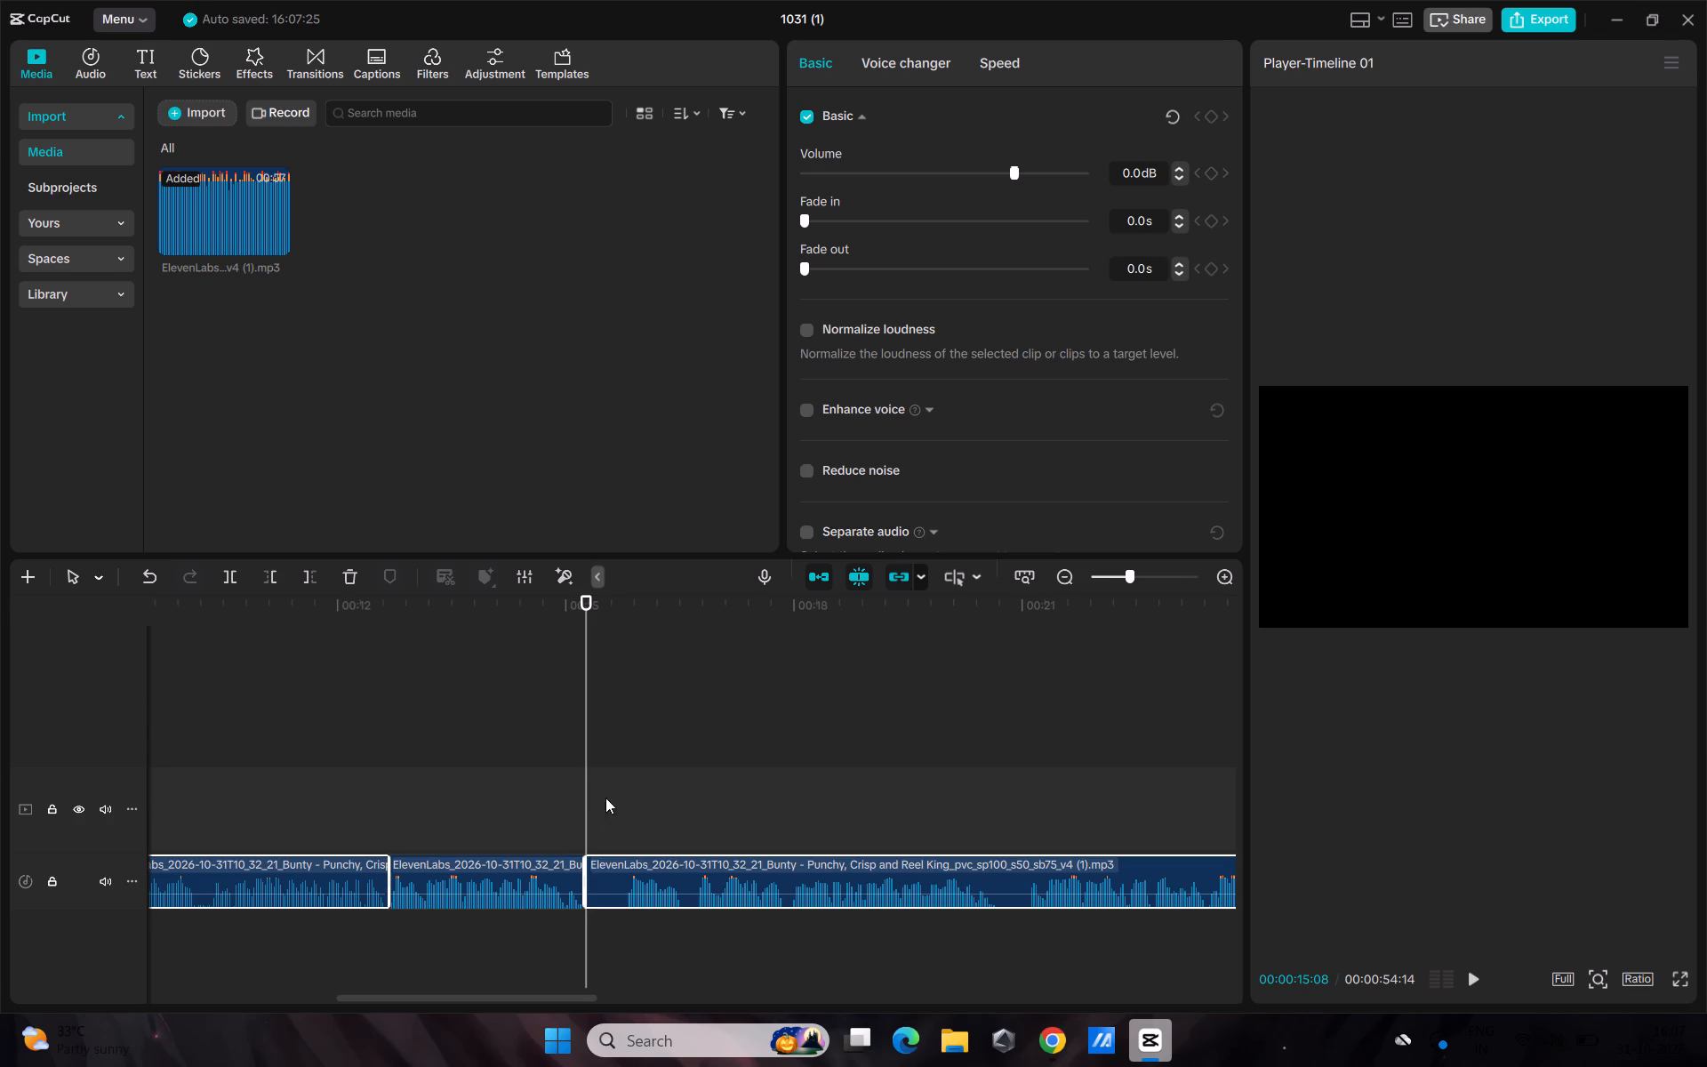
drag(583, 618, 619, 711)
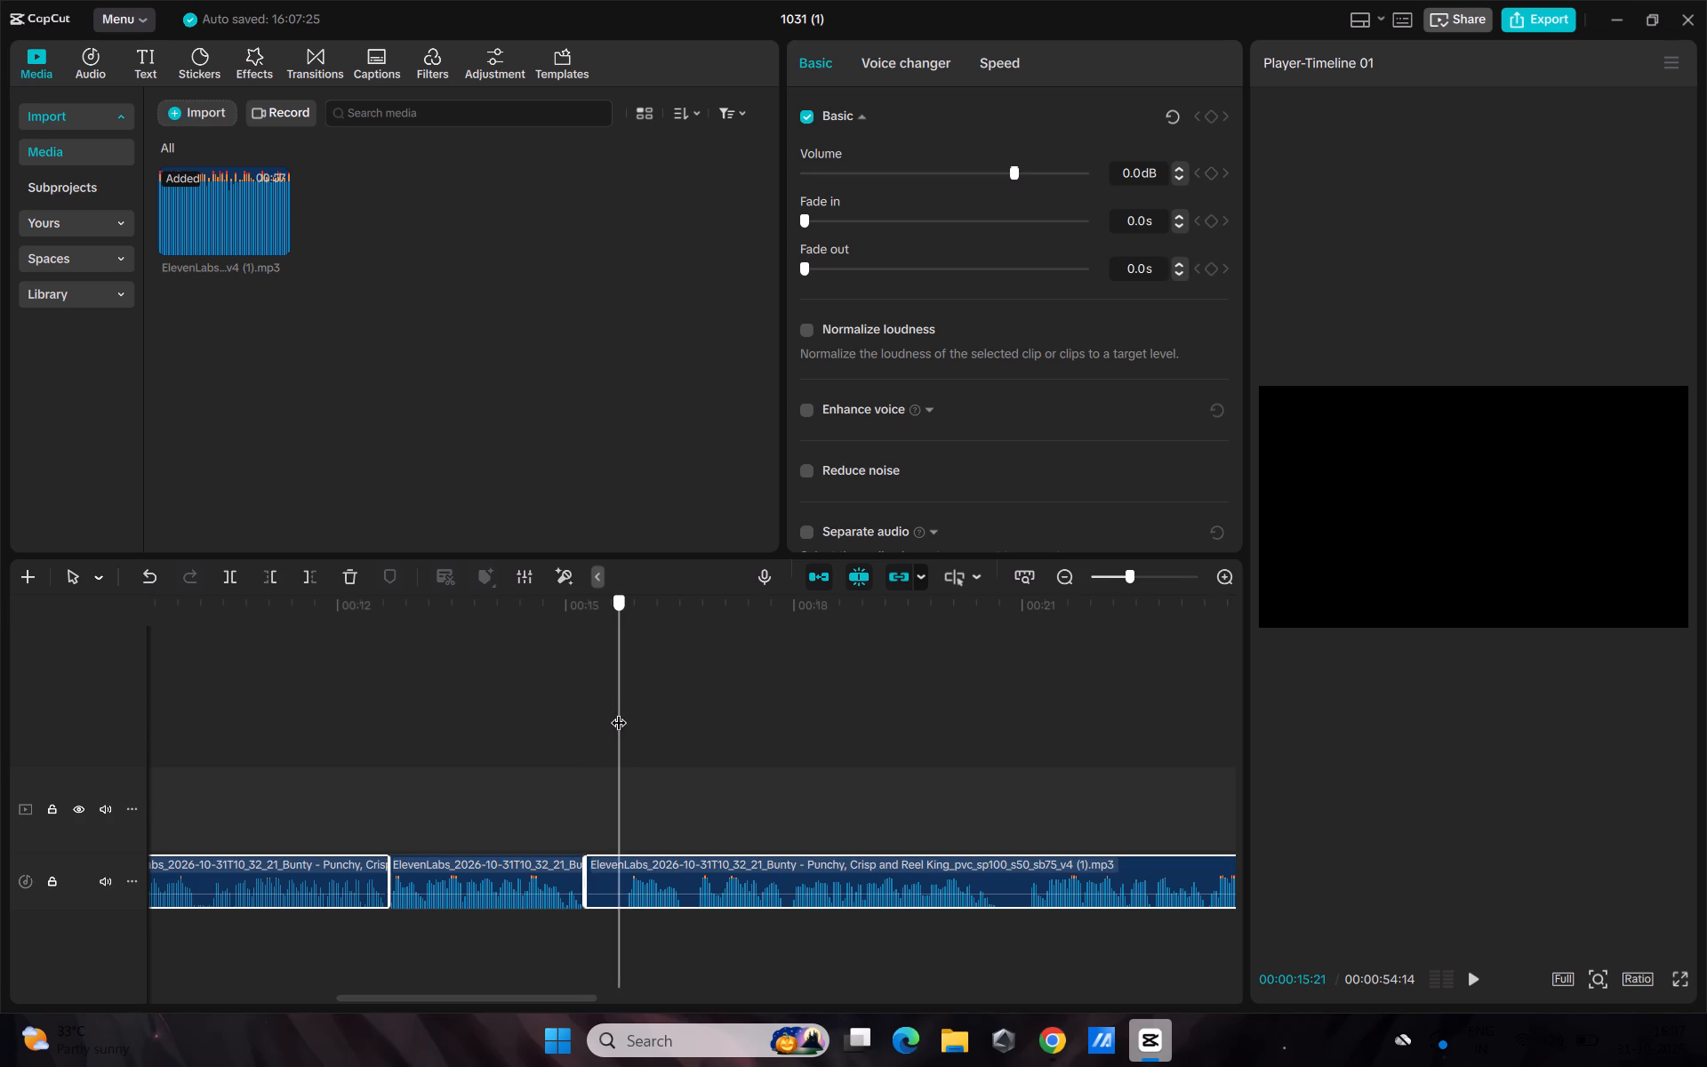
drag(619, 711, 624, 721)
key(ctrl+b)
click(606, 865)
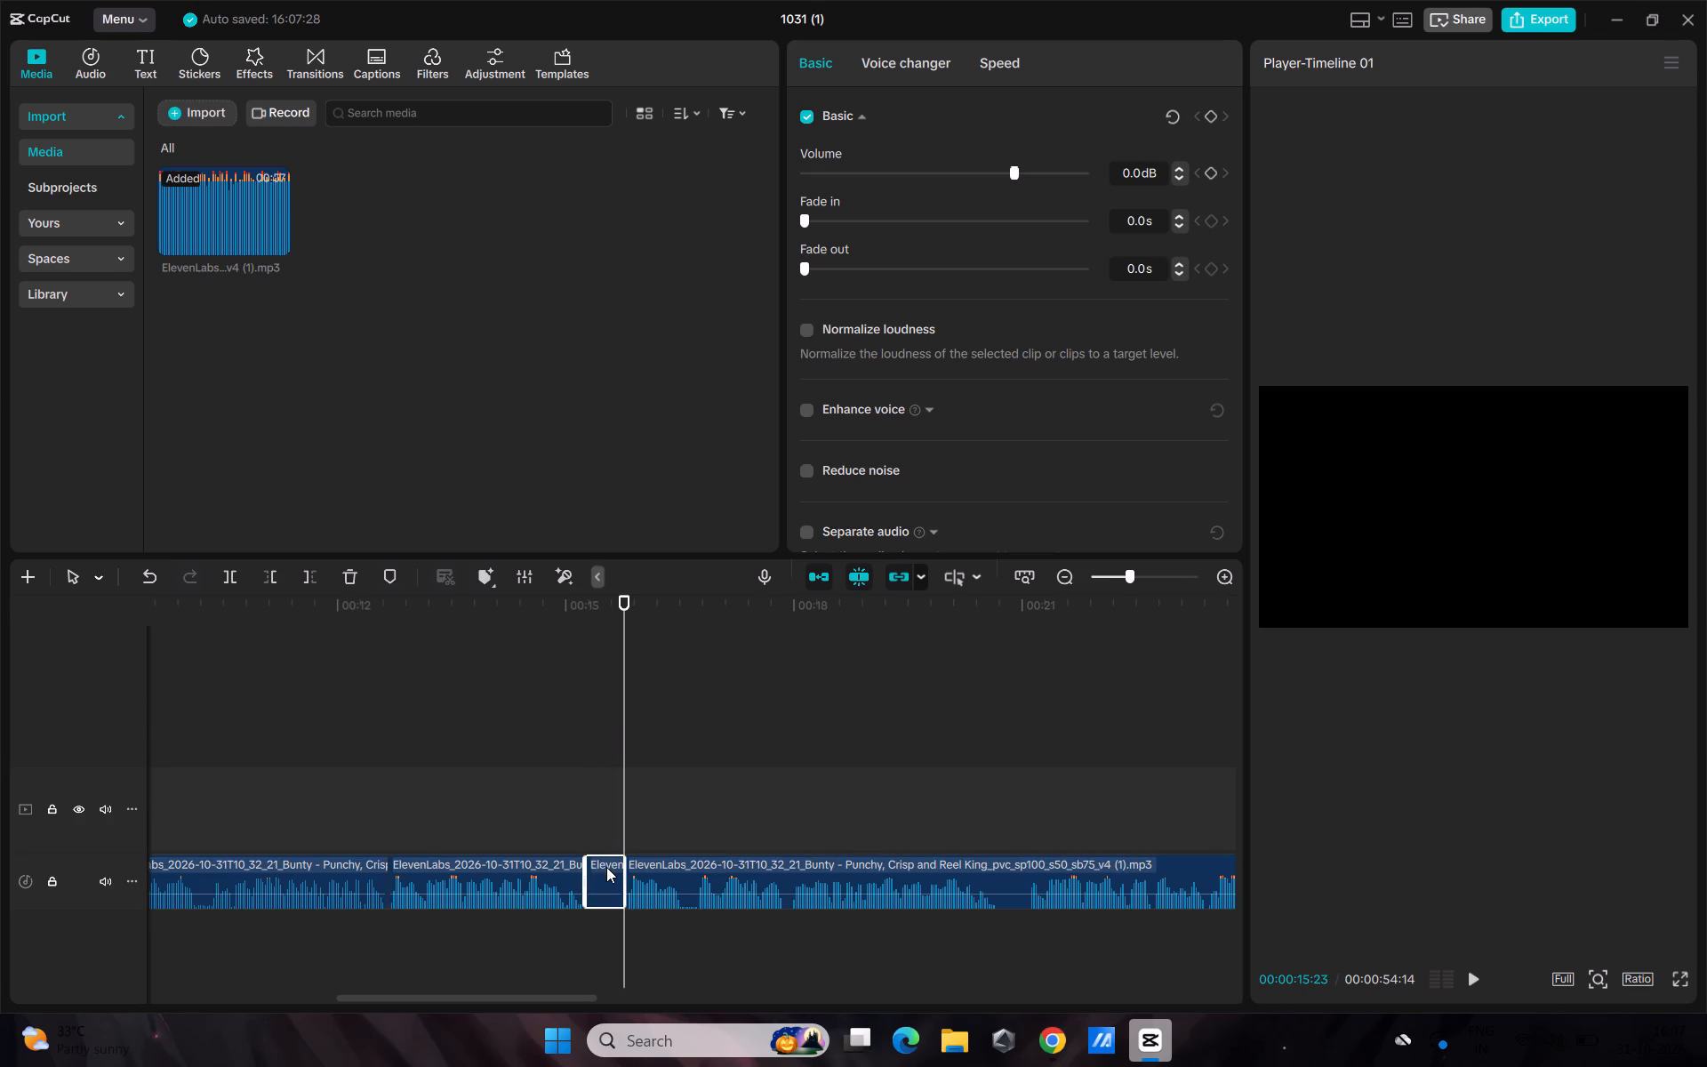
key(BackSpace)
drag(766, 881, 733, 886)
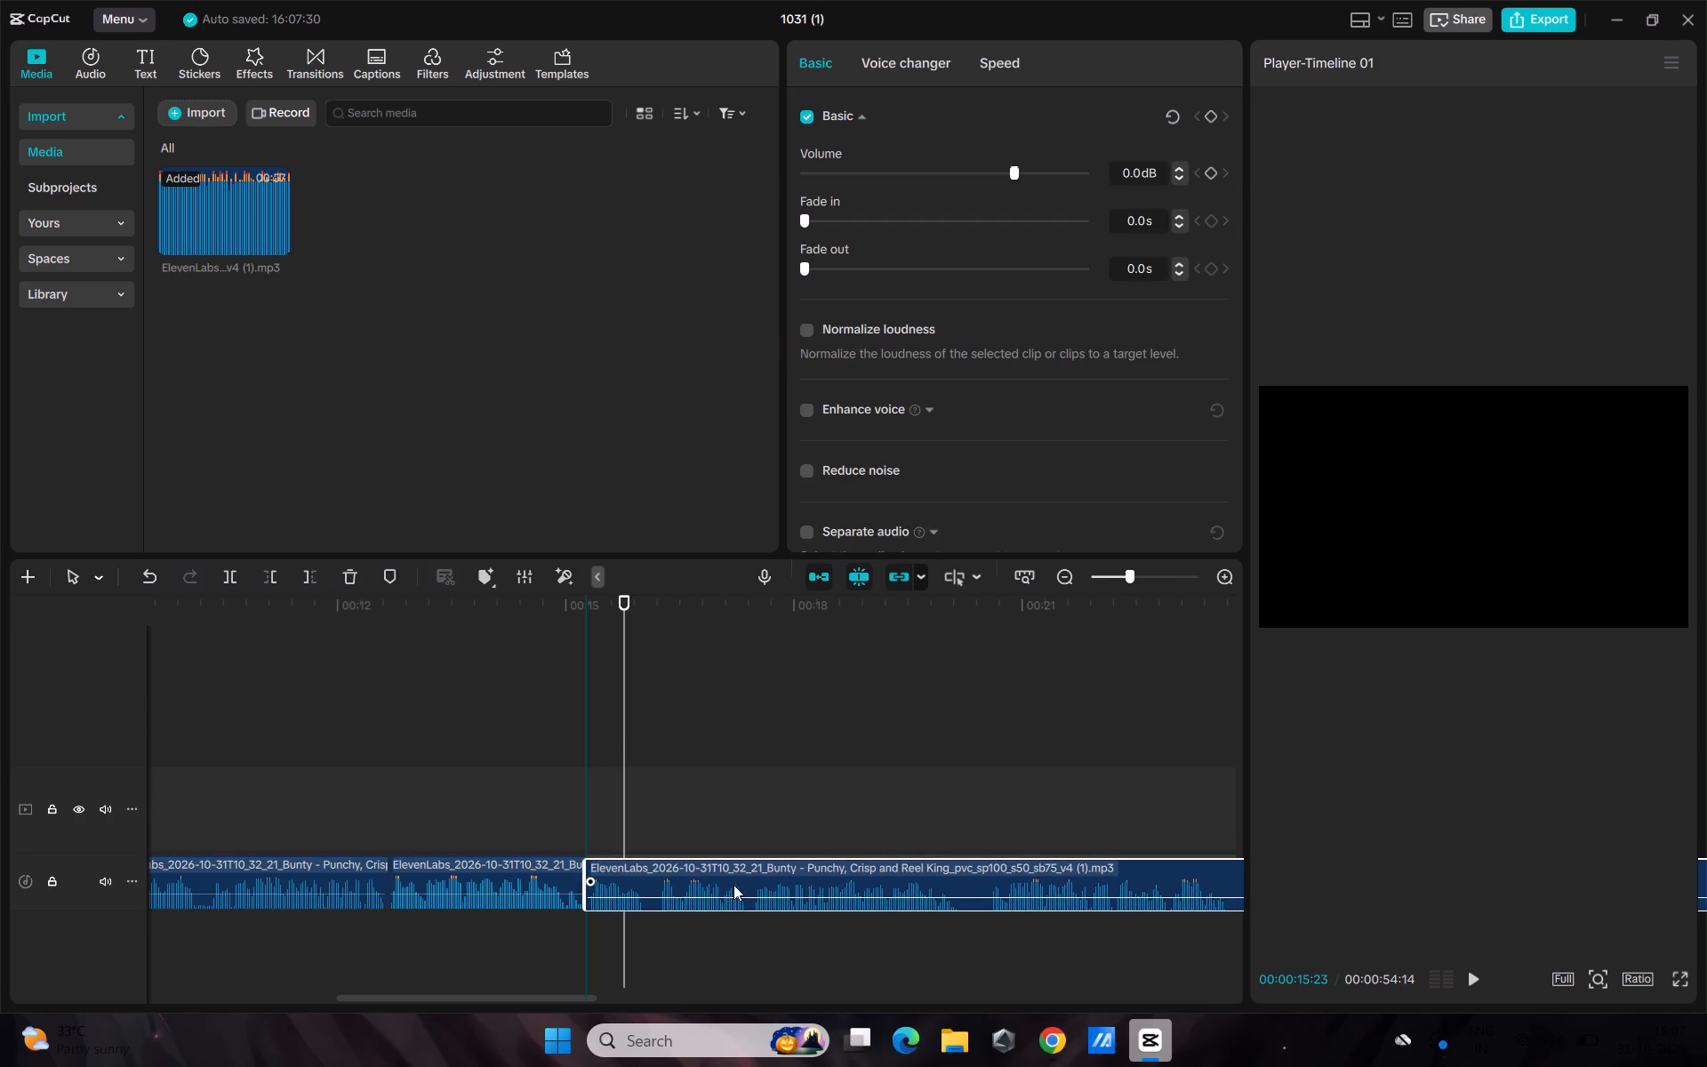
Cut out the brief voiceover pause between 00:00:16:01 and 00:00:16:05 and close the gap.
drag(622, 621, 649, 708)
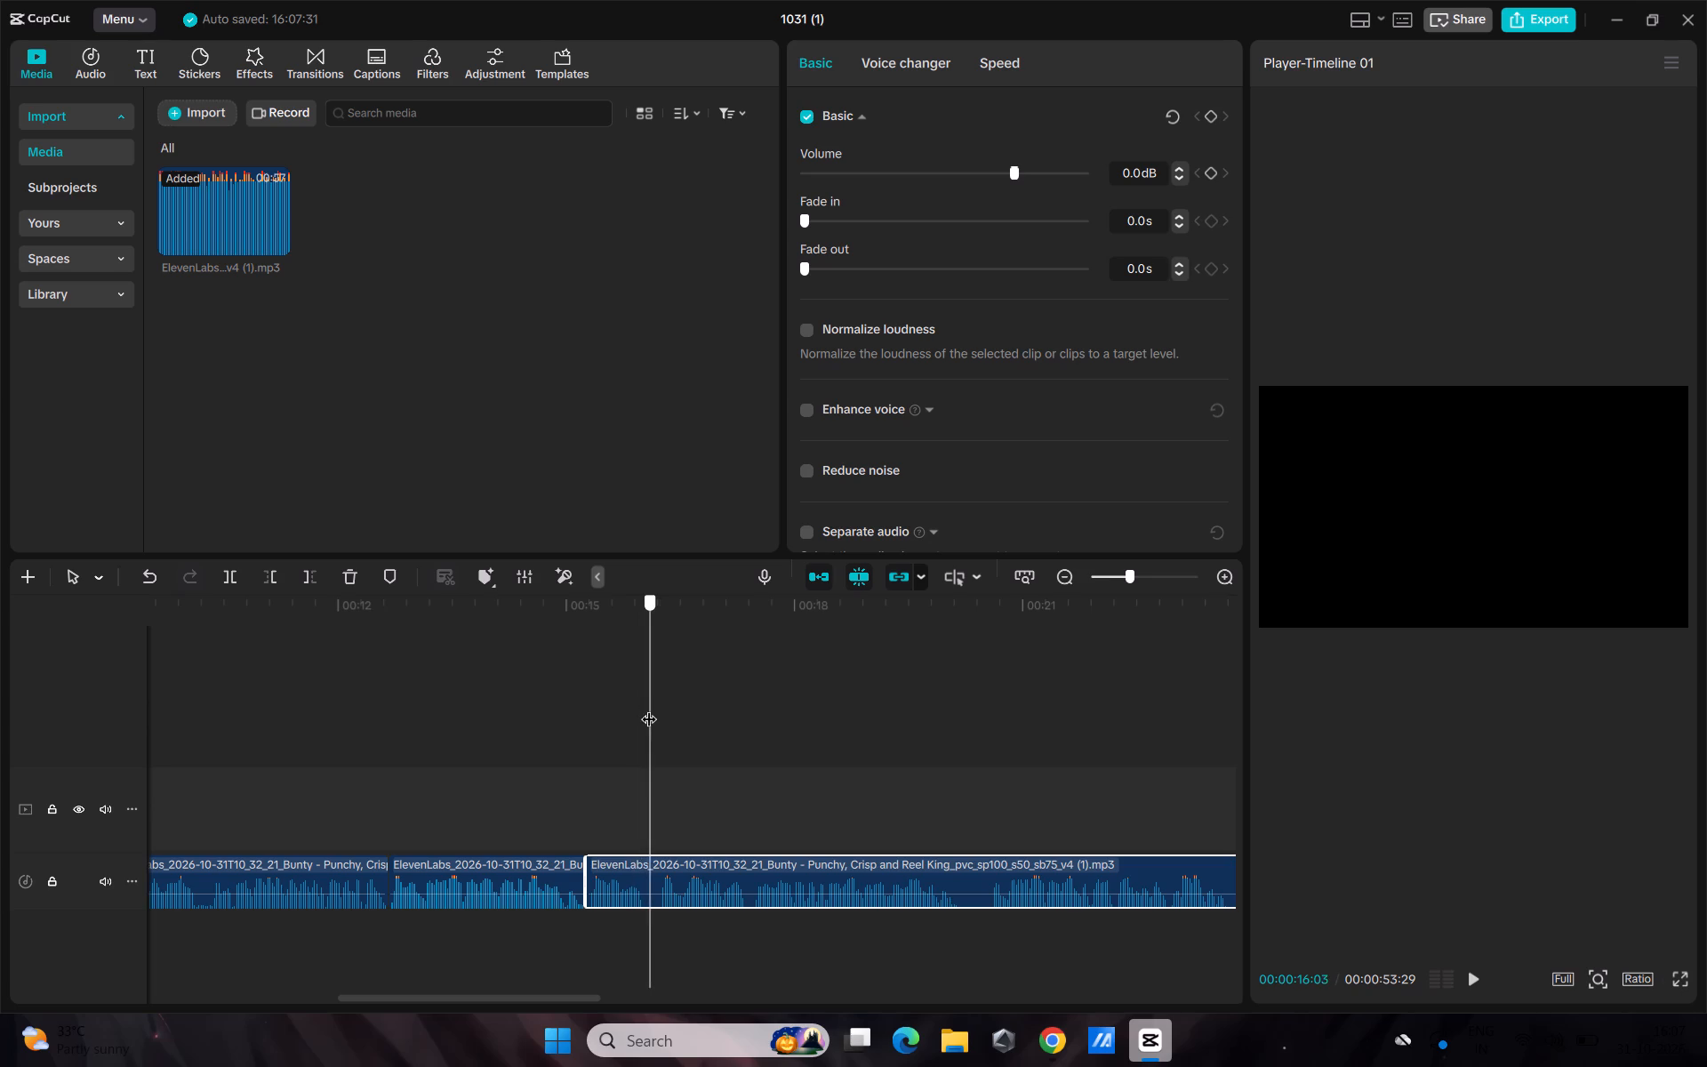
drag(649, 708, 644, 713)
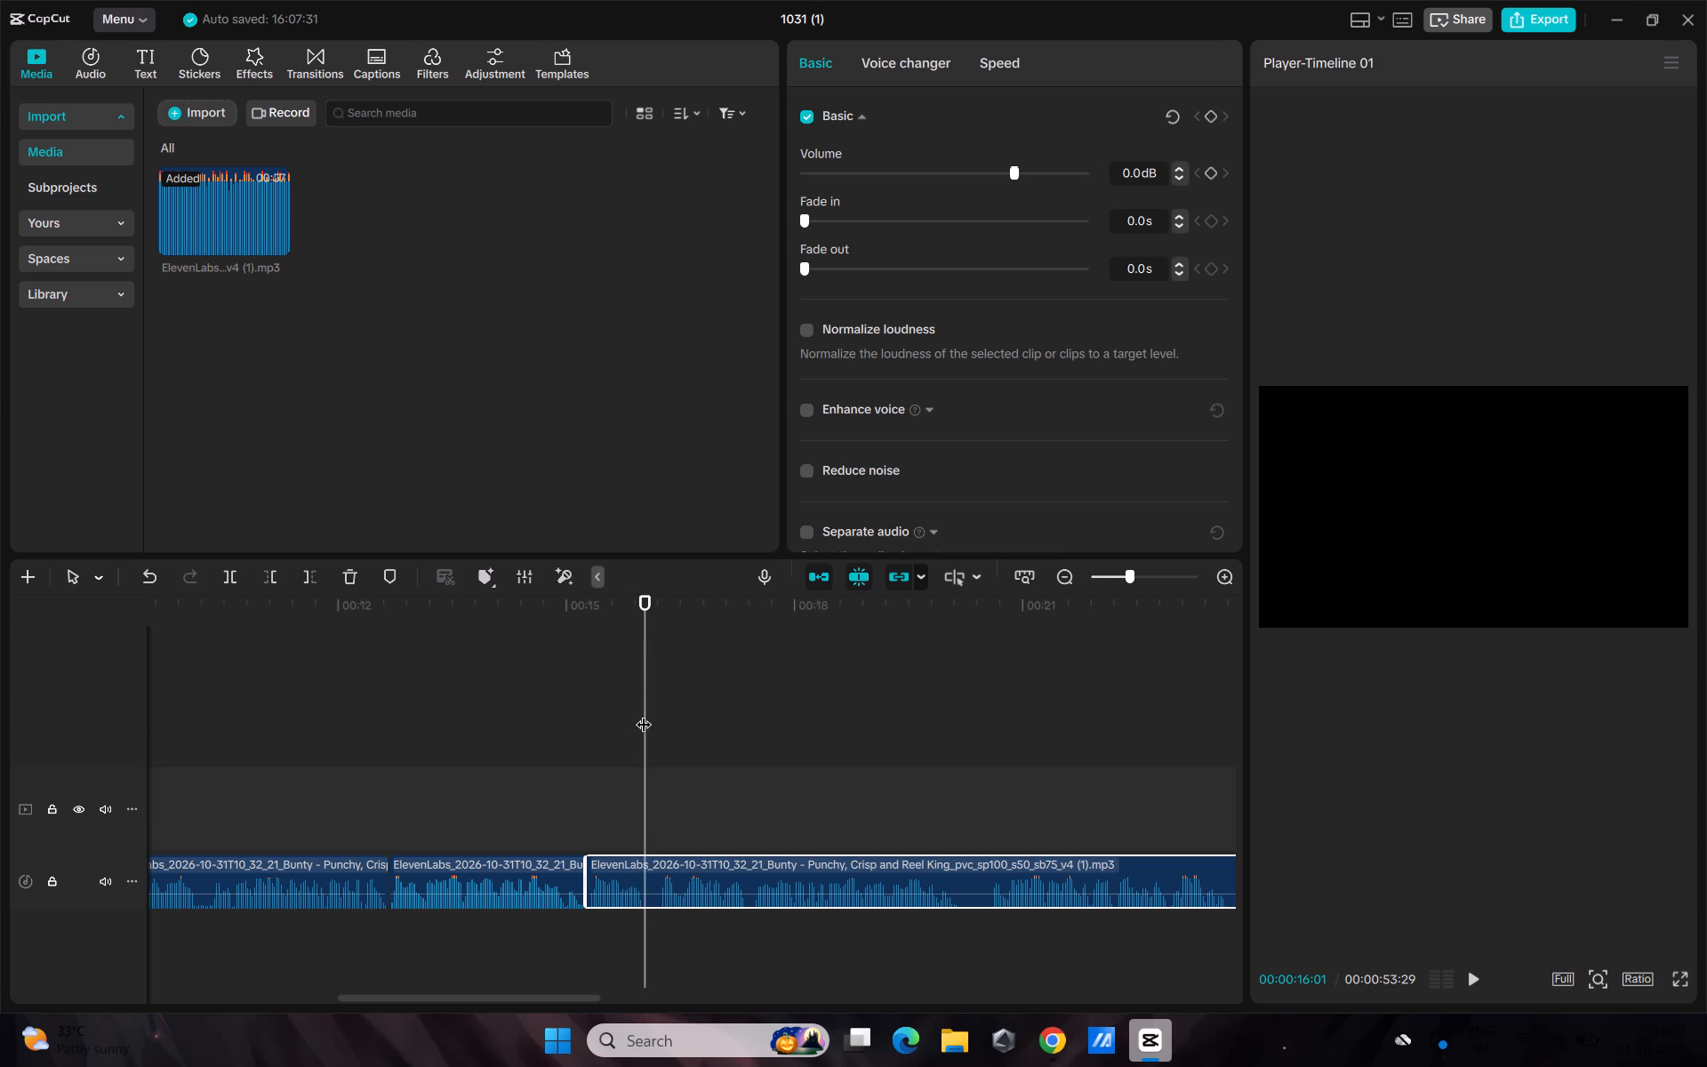
key(ctrl+b)
drag(646, 612, 661, 633)
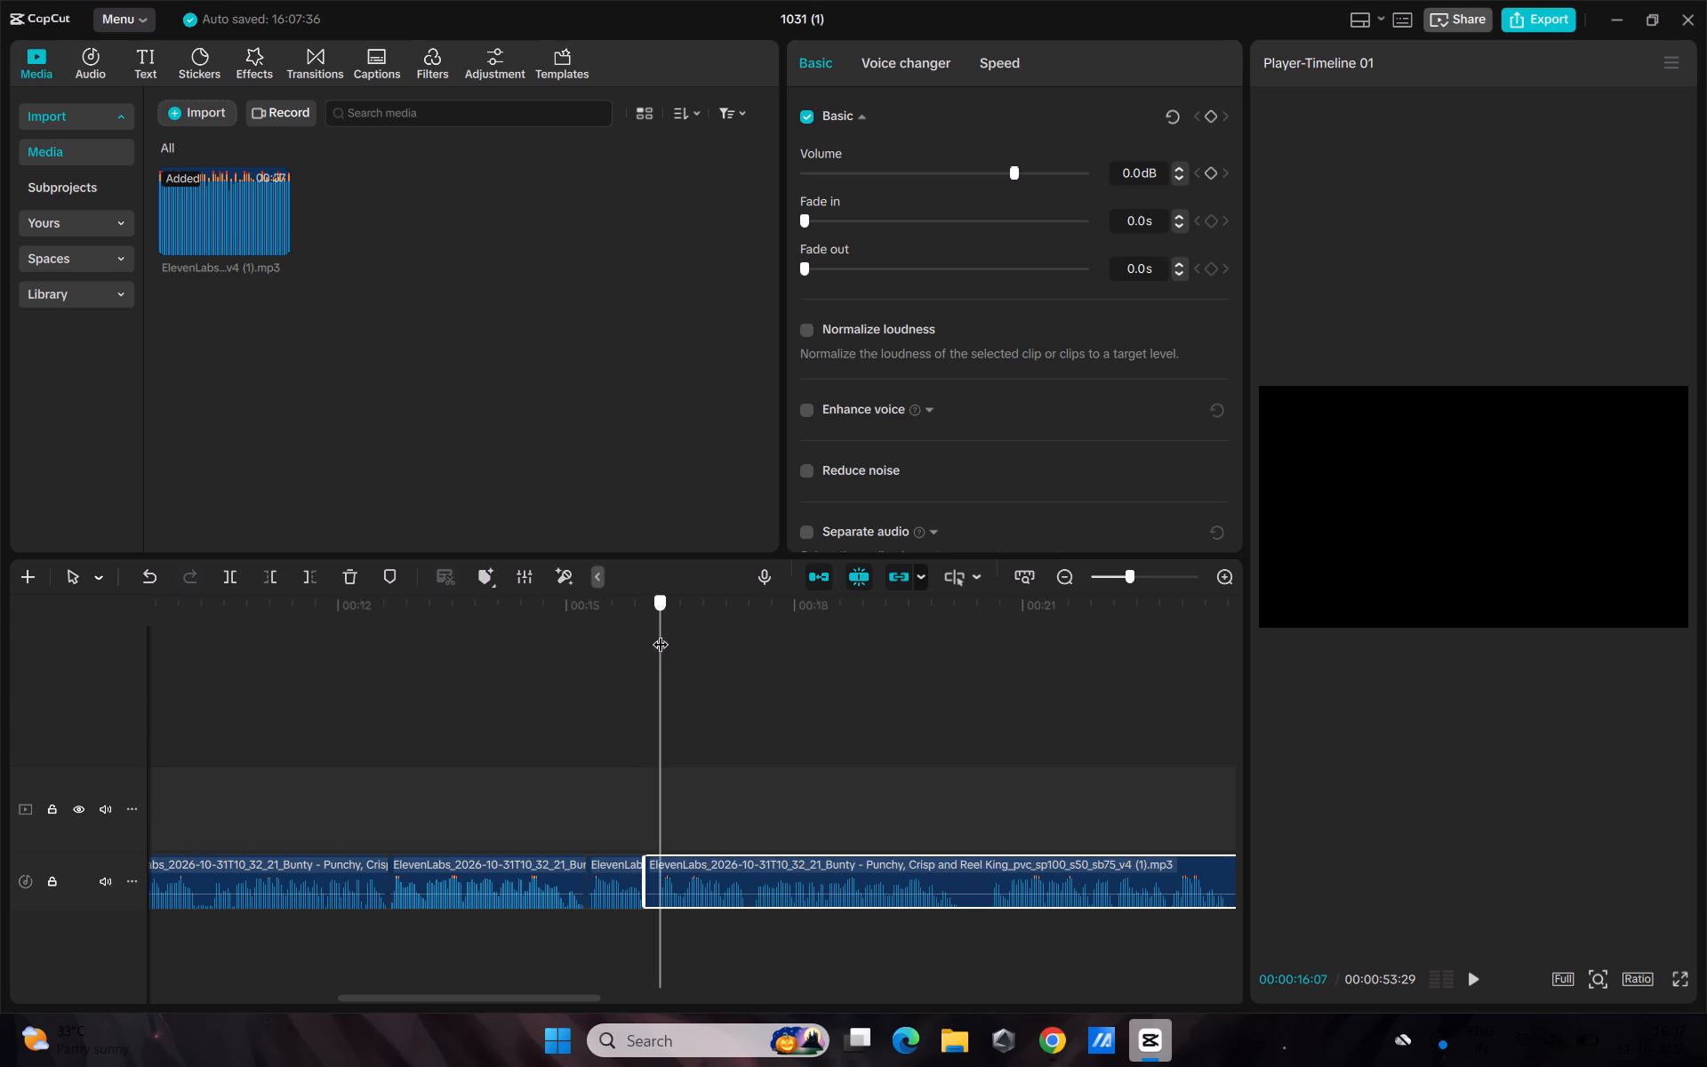
drag(661, 633, 655, 647)
key(ctrl+b)
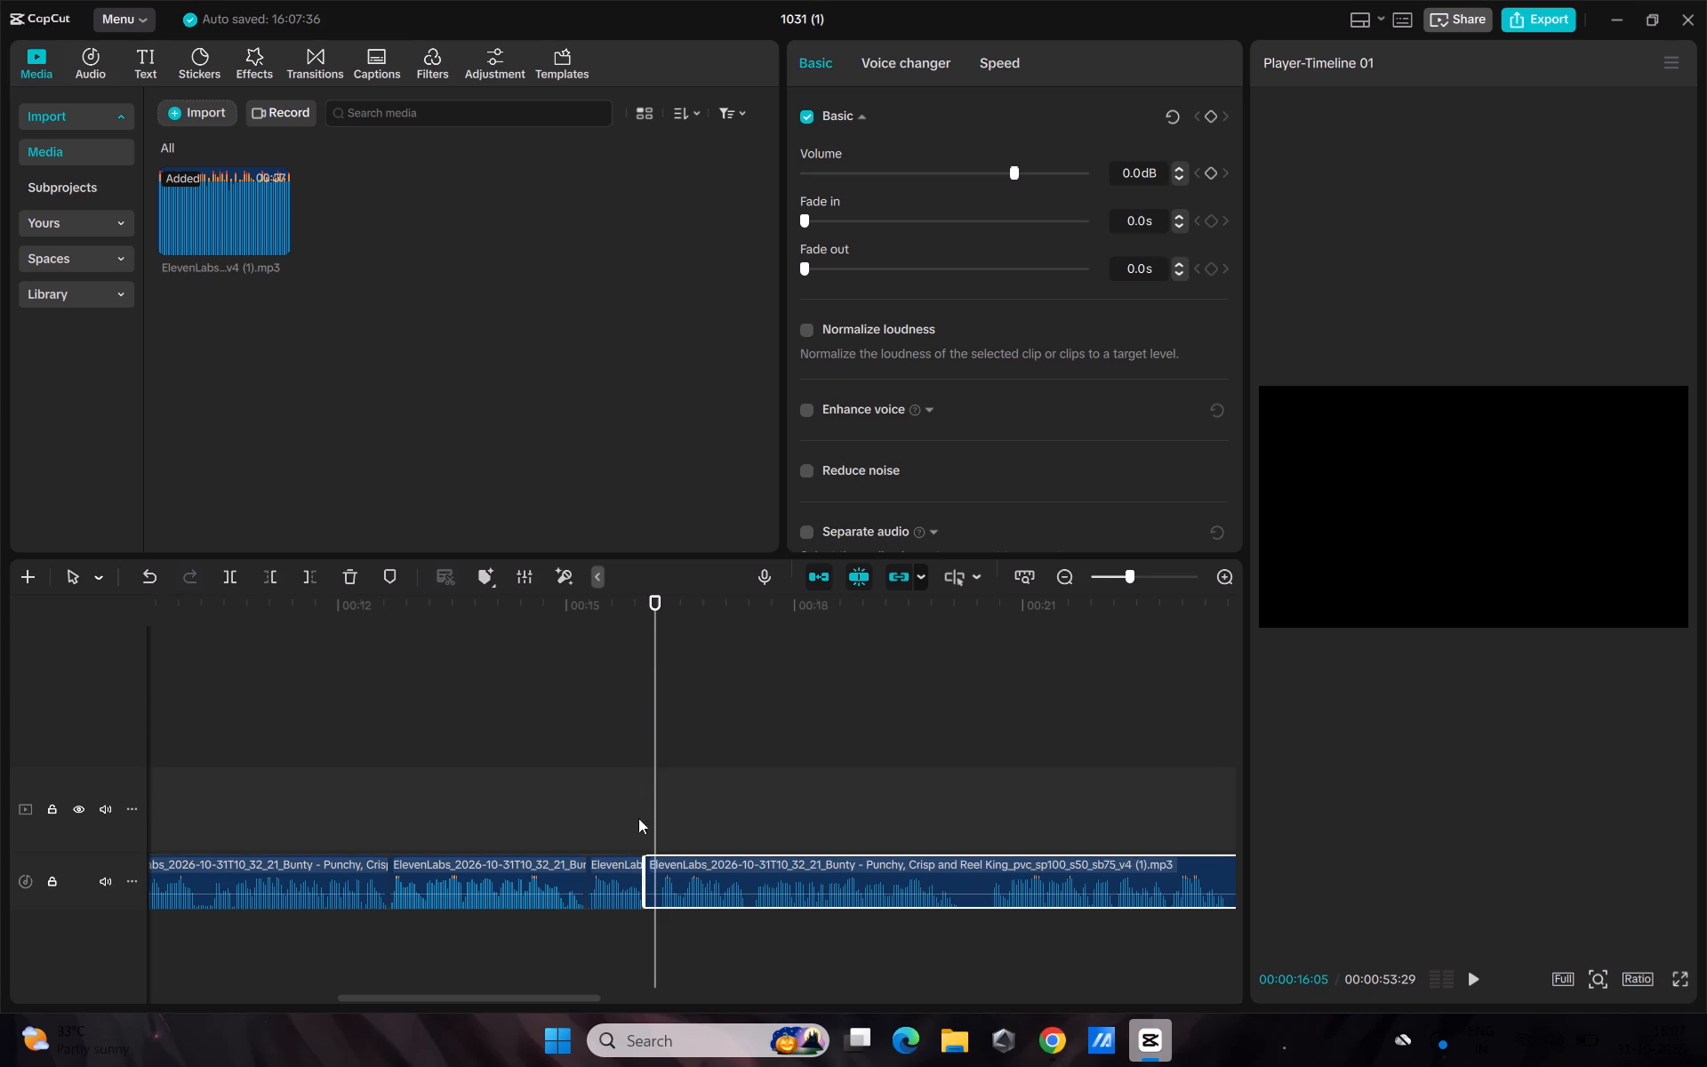
click(646, 860)
key(BackSpace)
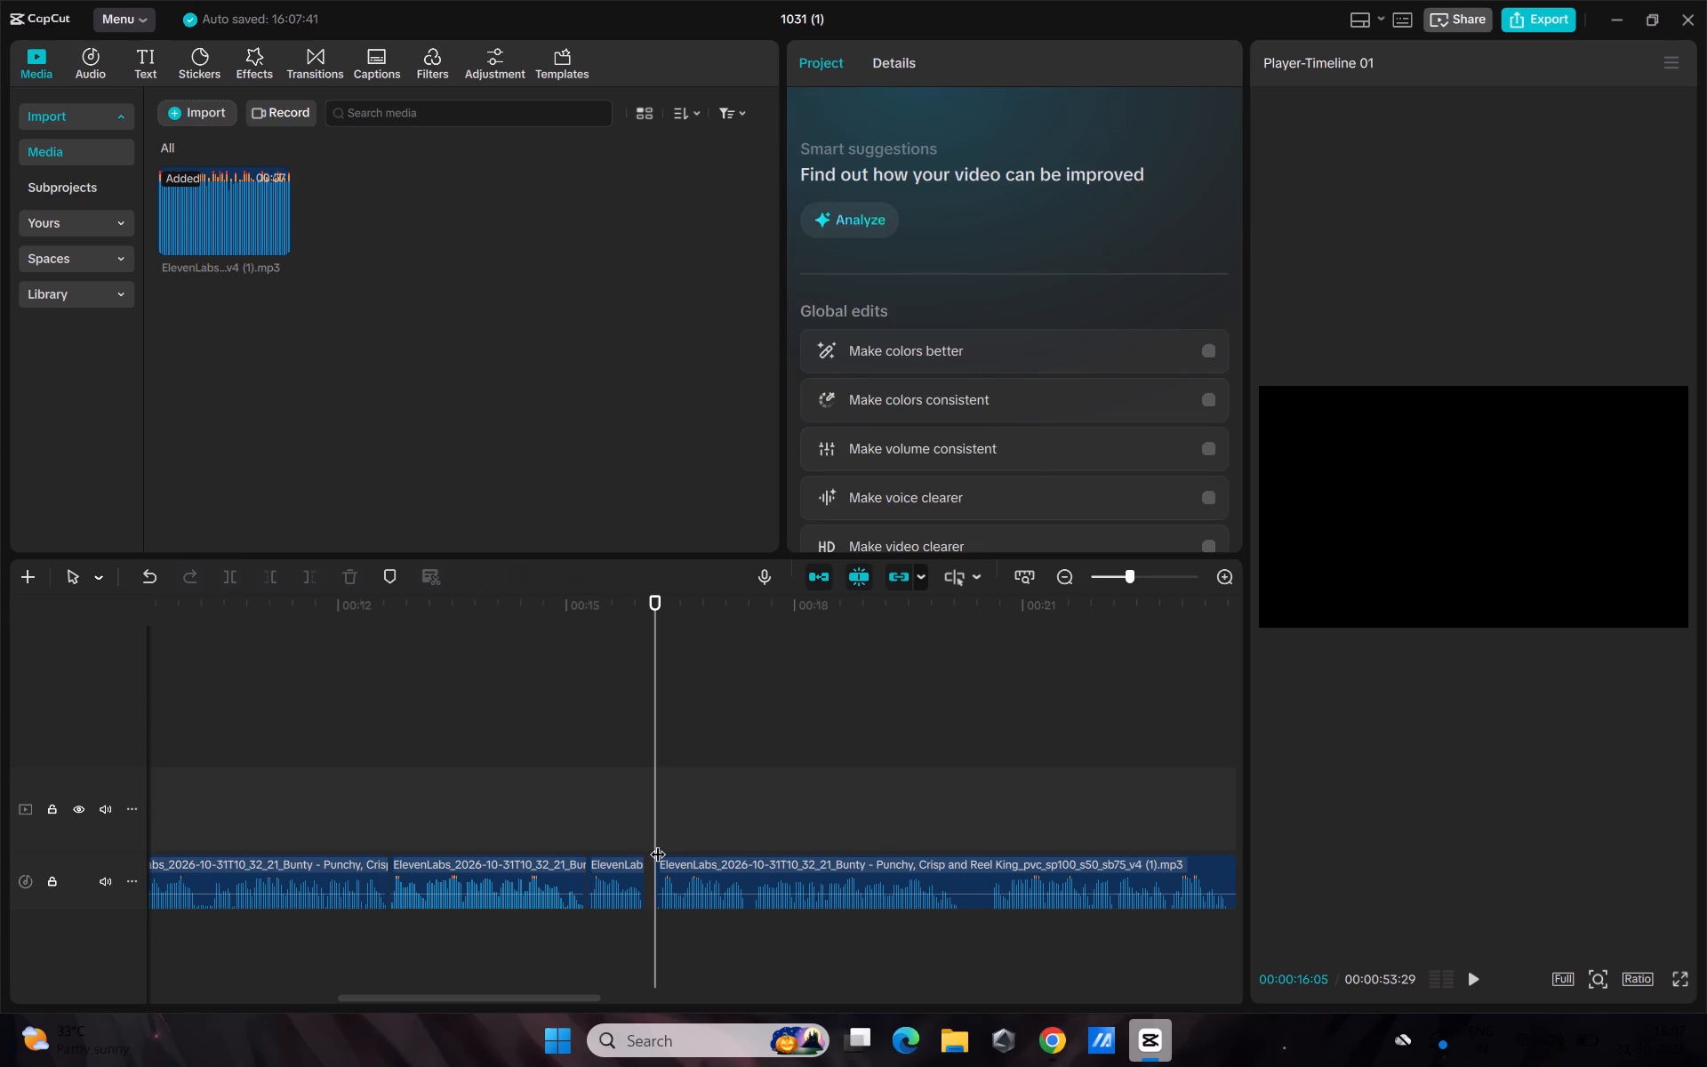
drag(765, 873, 750, 873)
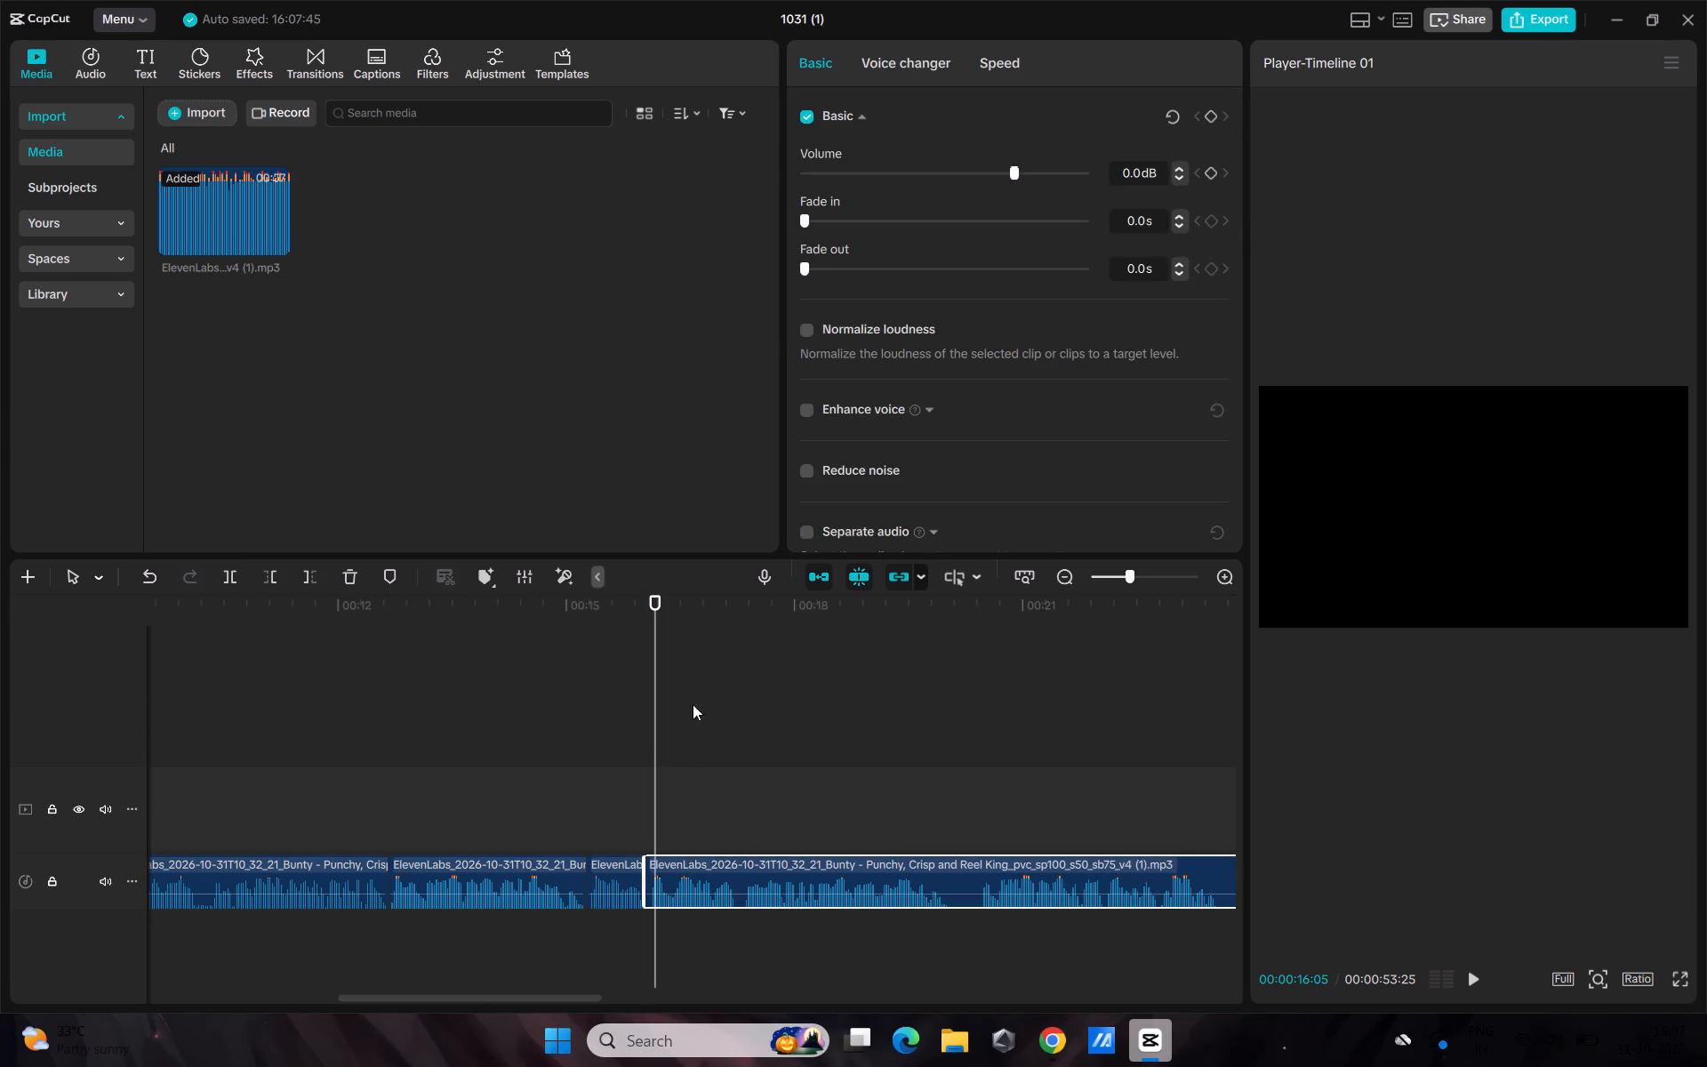
Cut out the voiceover pause between 00:00:20:02 and 00:00:20:12 and close the gap.
drag(657, 628, 869, 753)
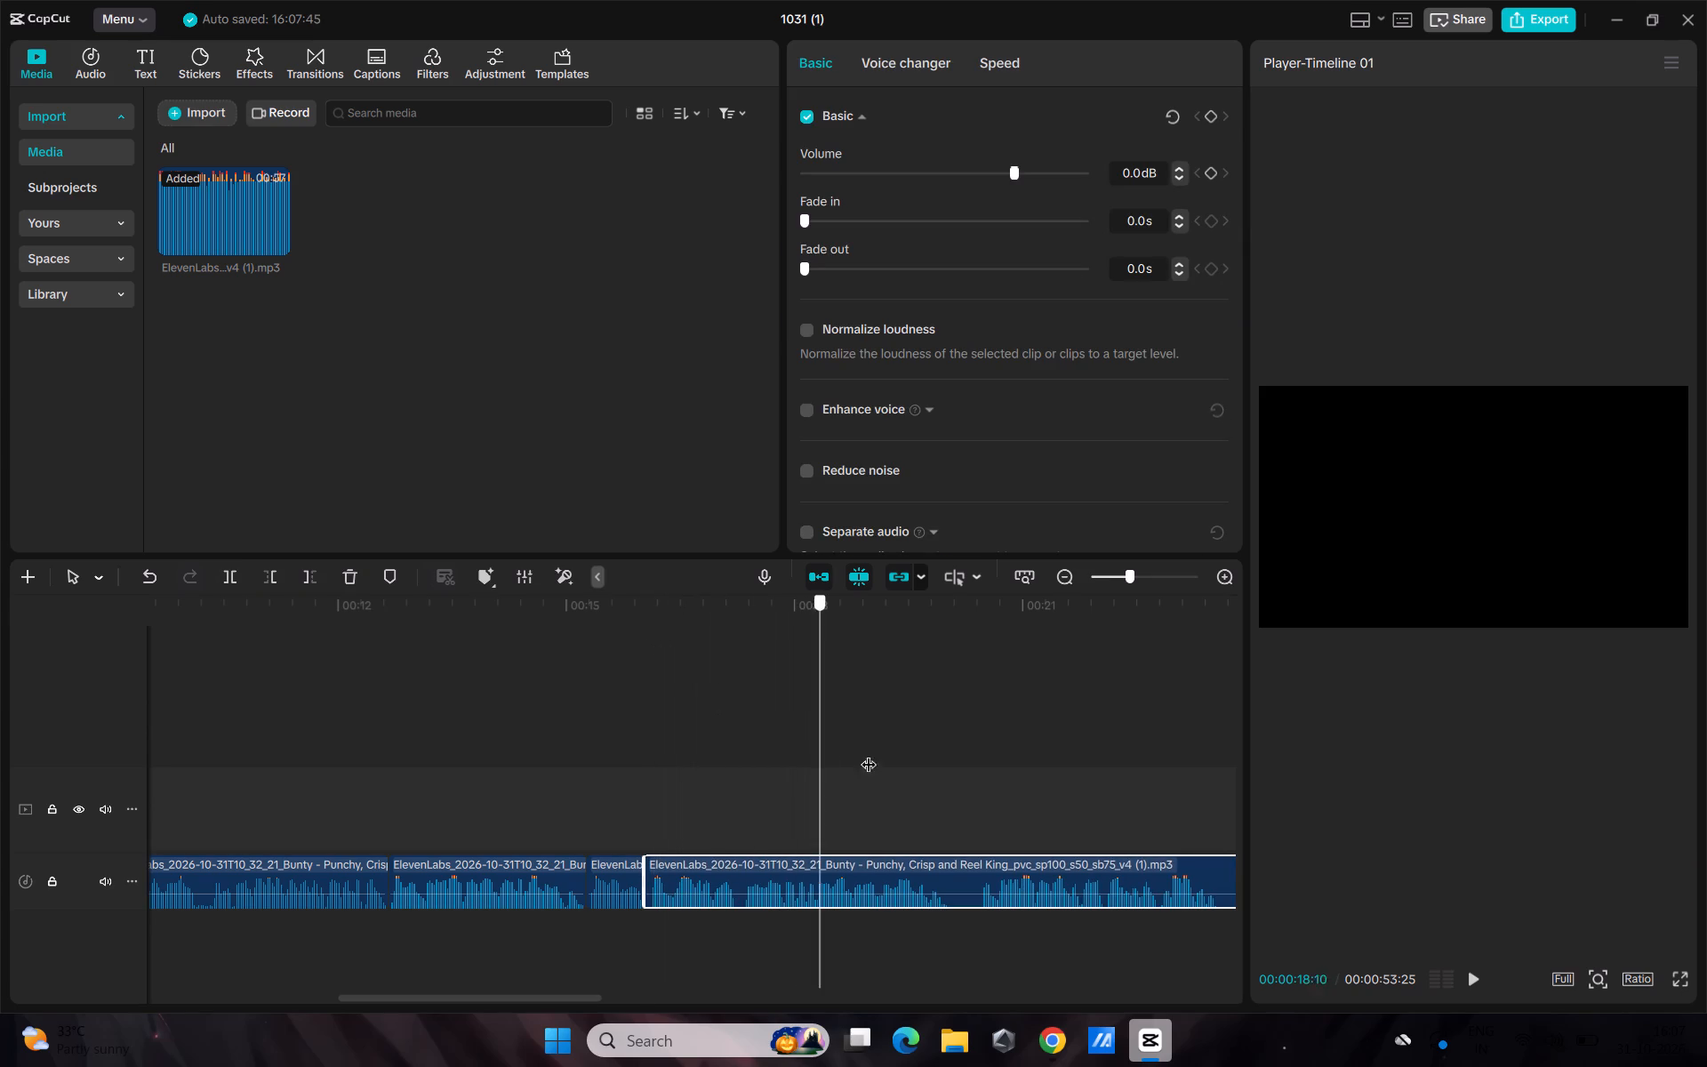
drag(869, 753, 947, 809)
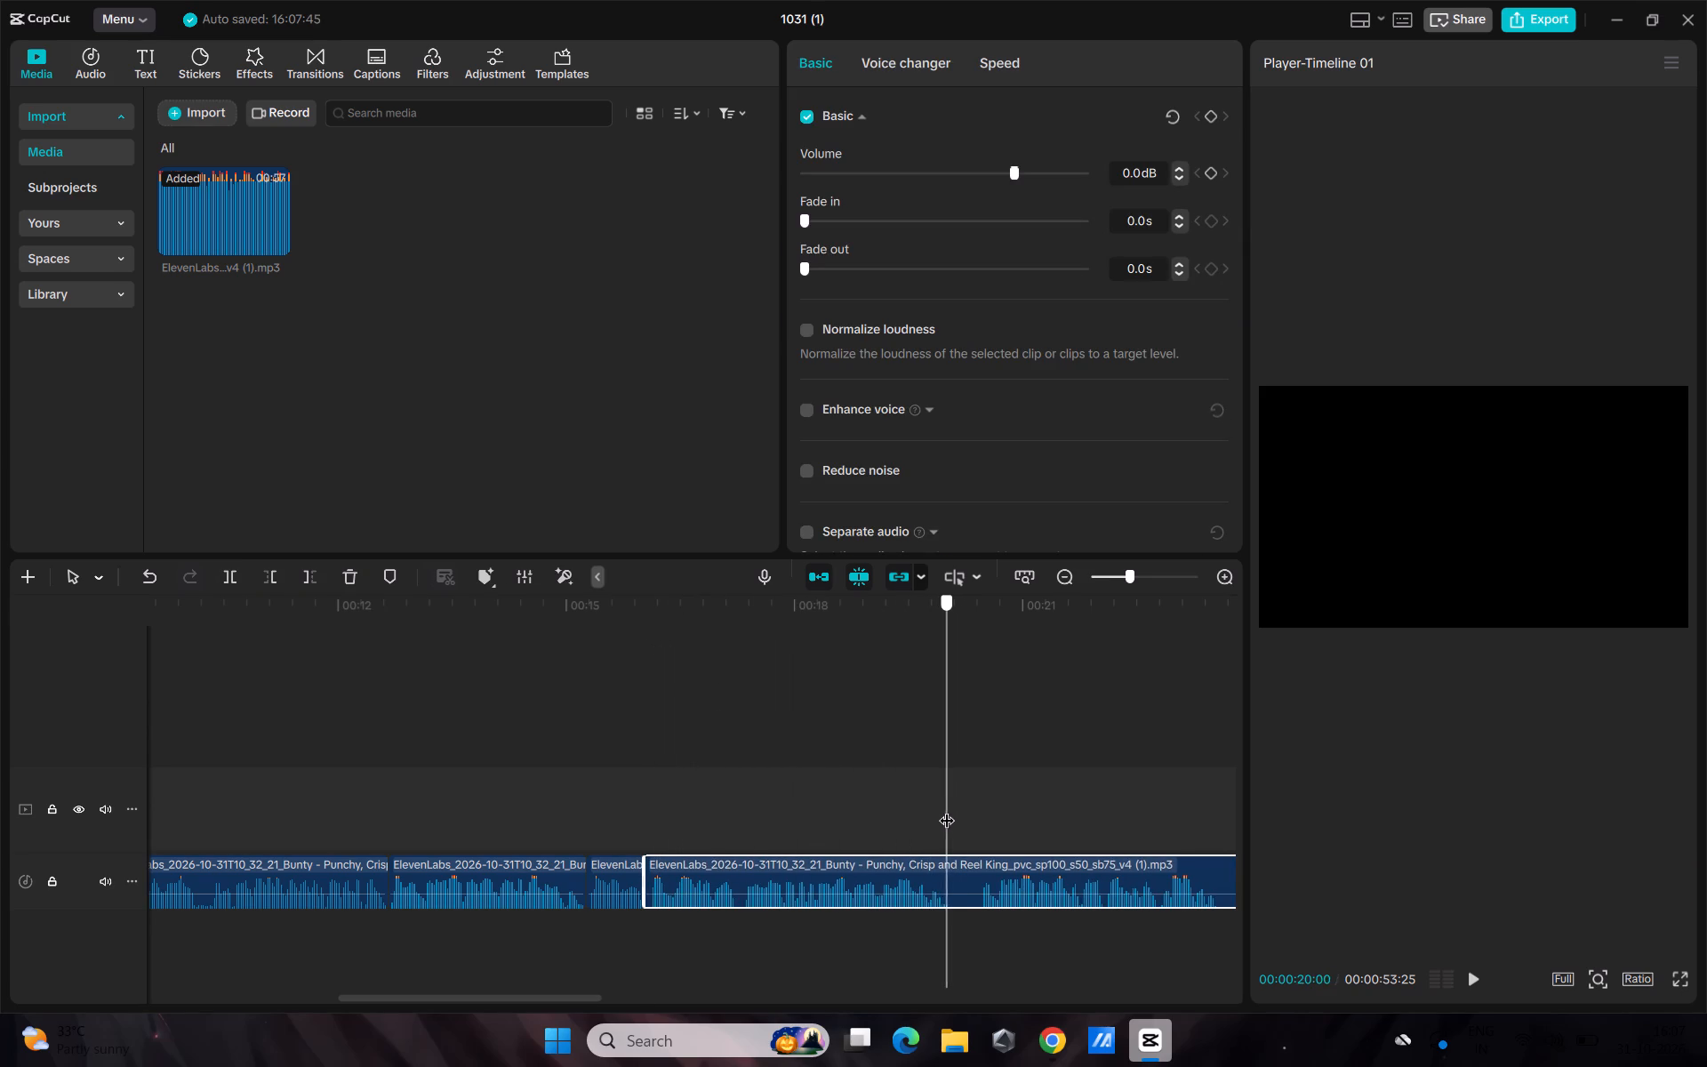
drag(947, 809, 951, 802)
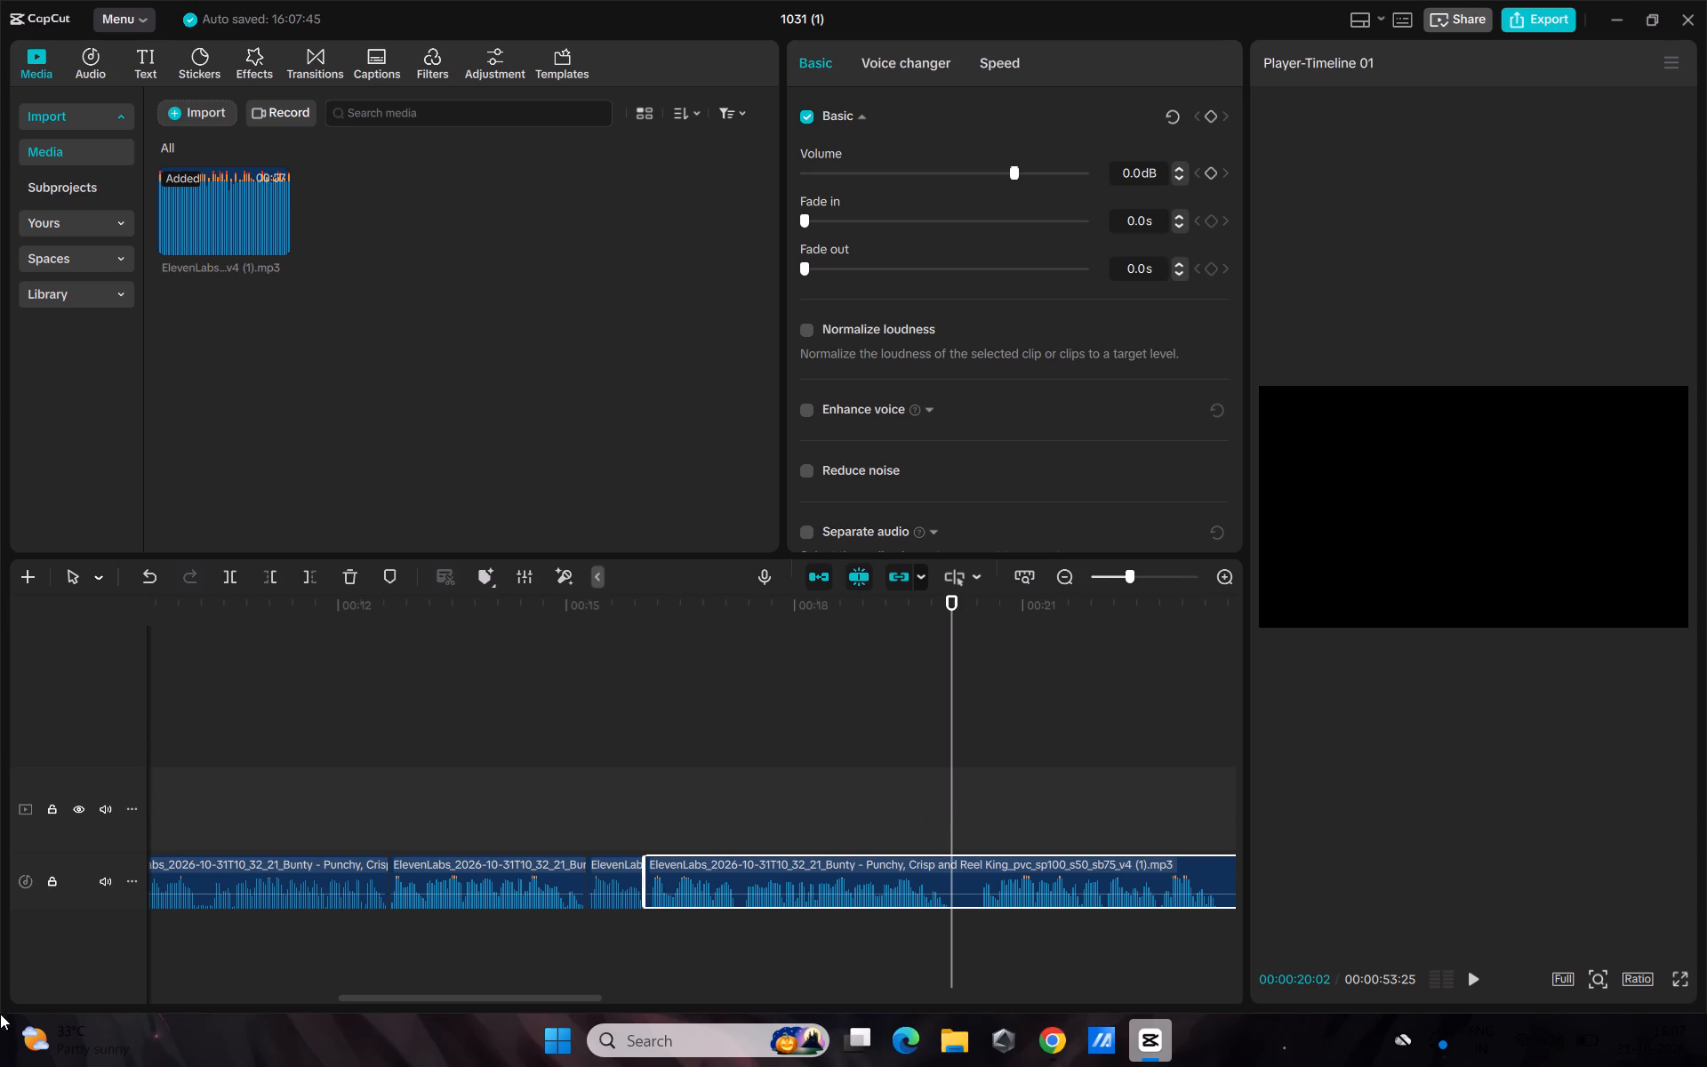
key(ctrl+b)
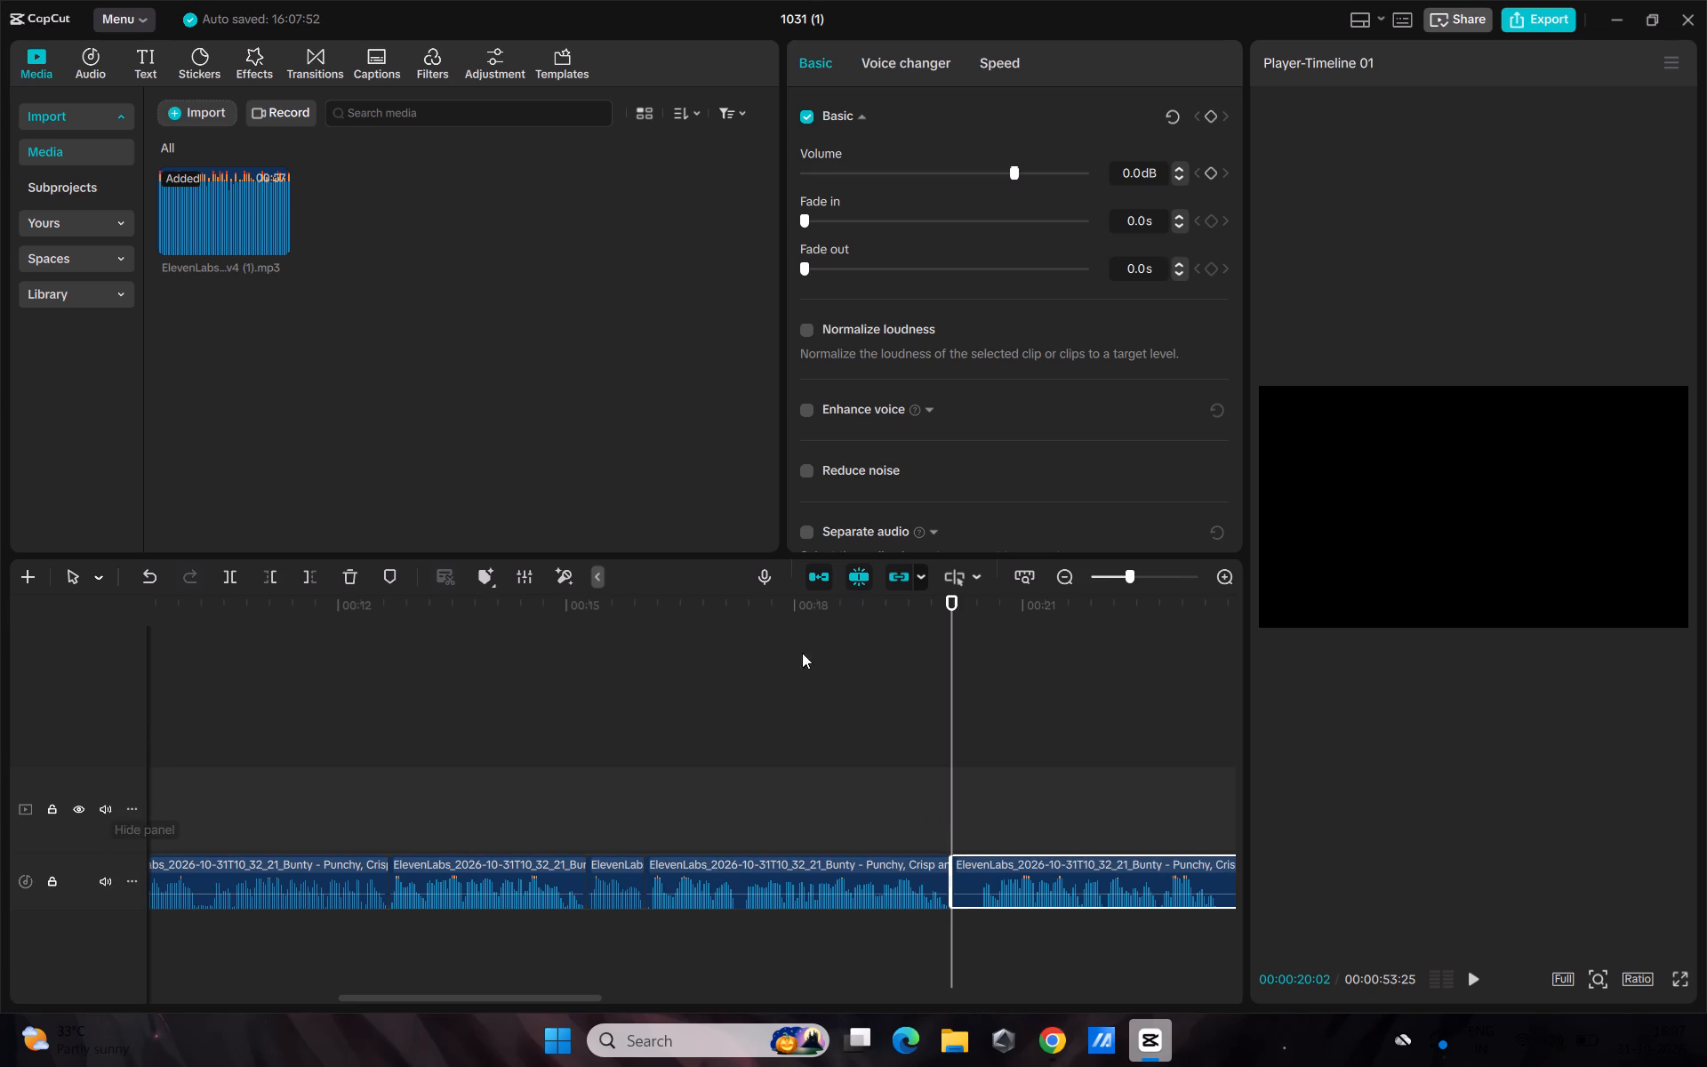
drag(950, 609, 983, 656)
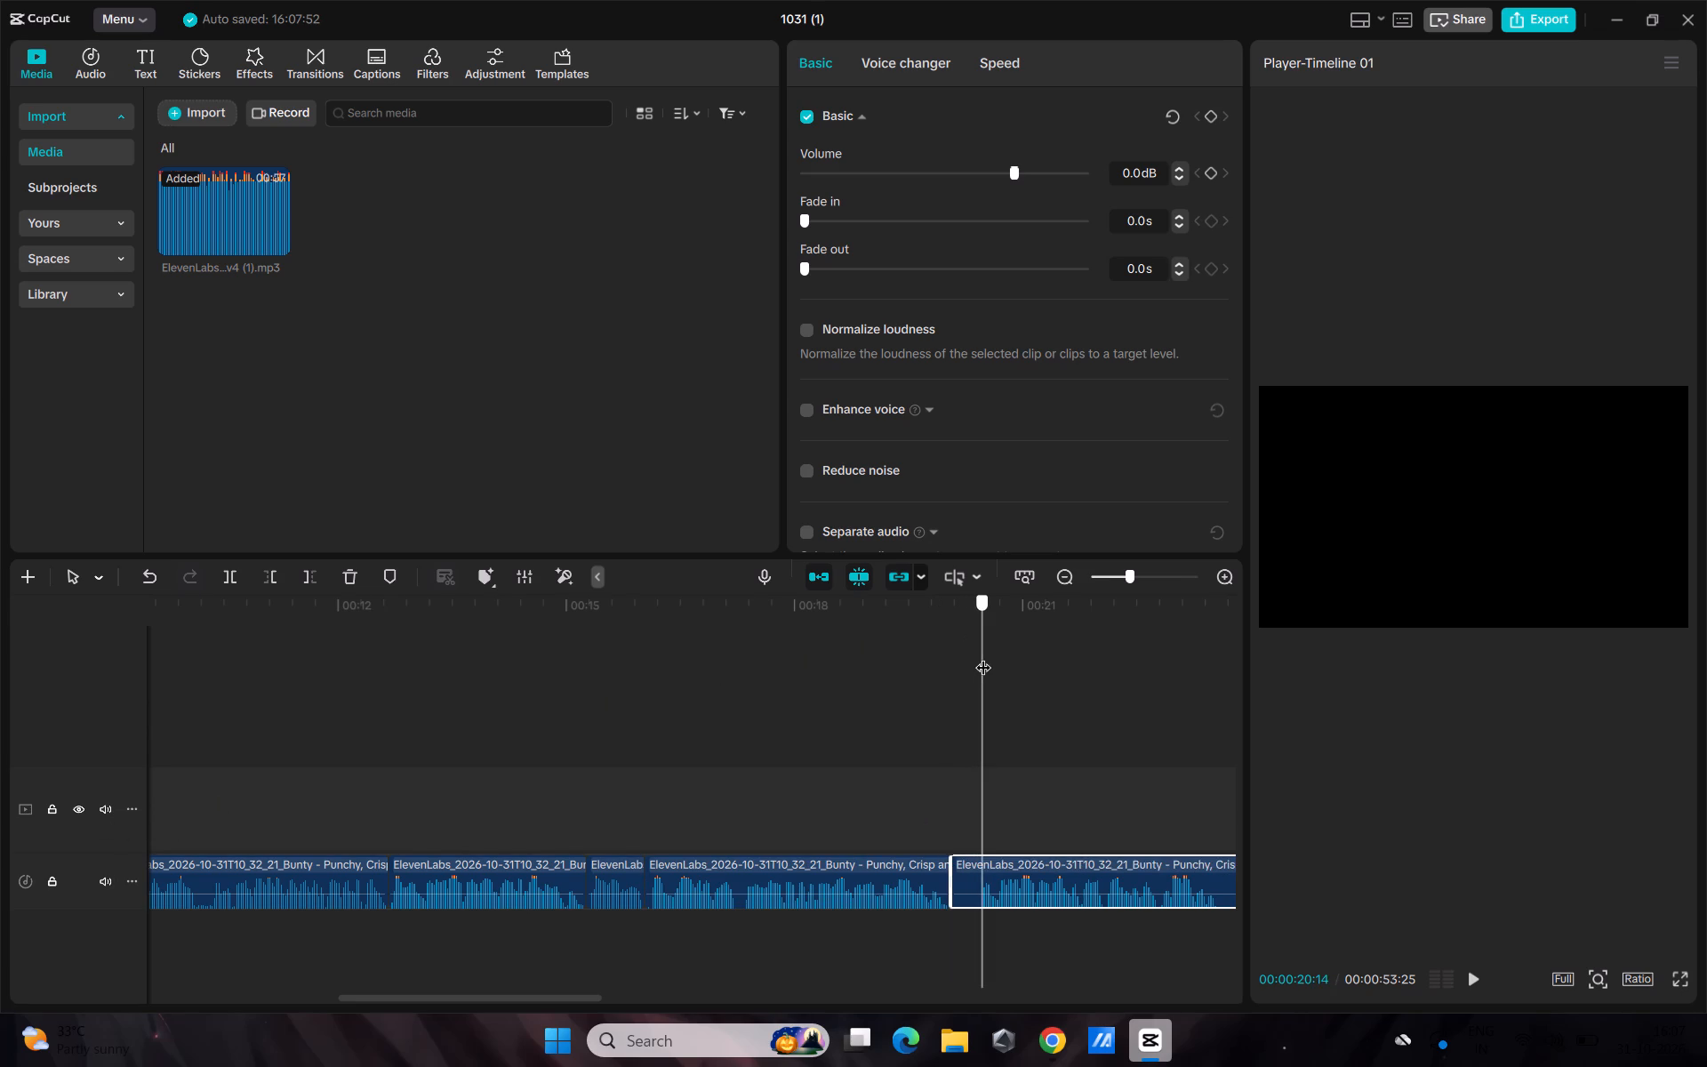
drag(983, 656, 976, 673)
key(ctrl+b)
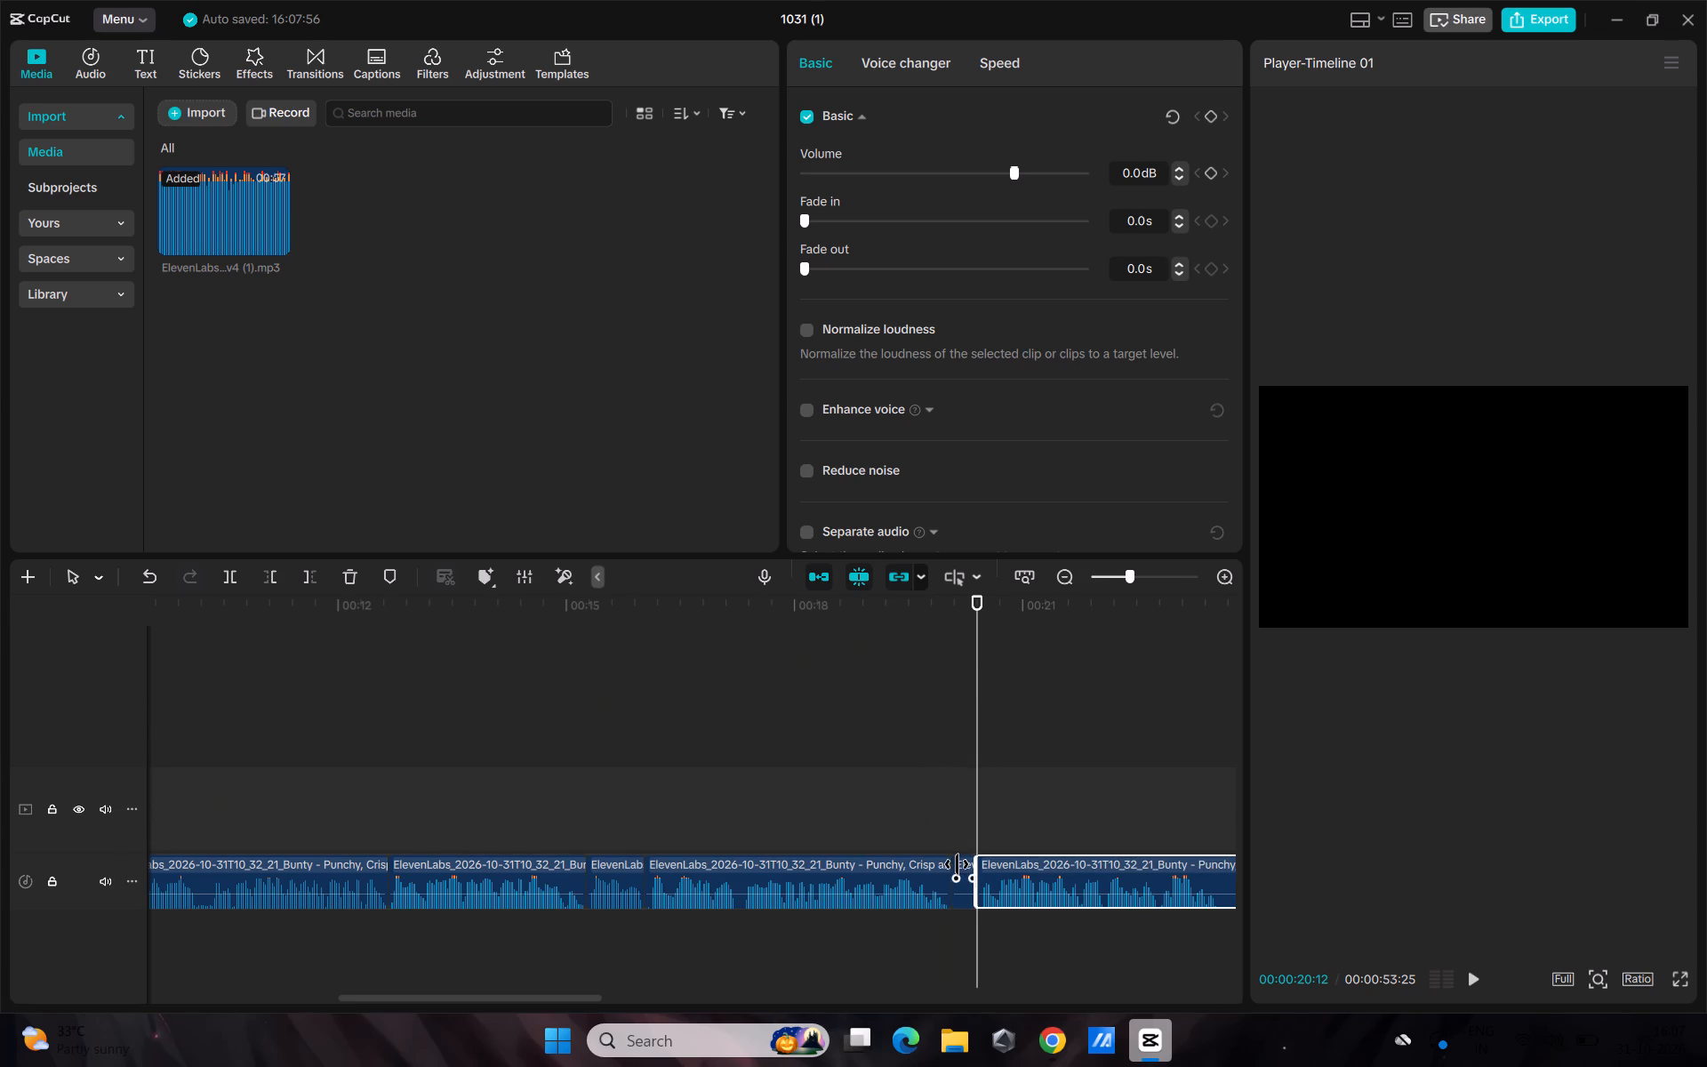
click(959, 871)
key(BackSpace)
drag(1045, 874, 1029, 874)
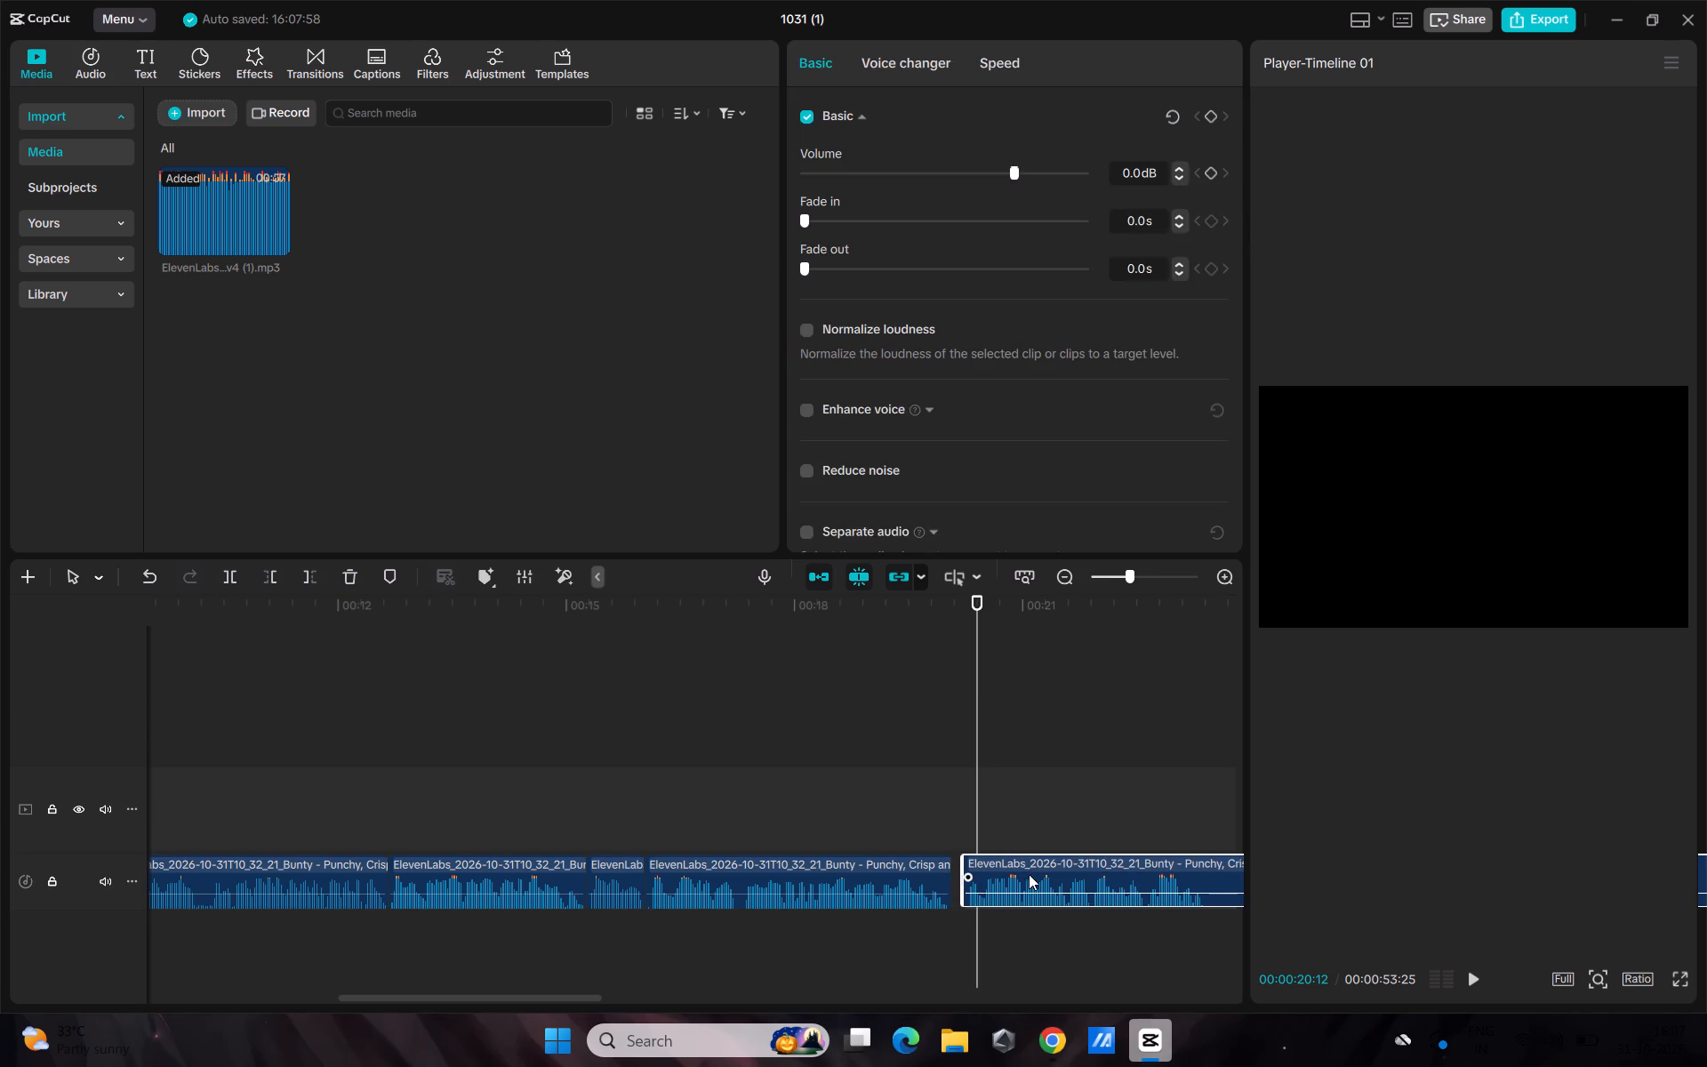
drag(1029, 874, 1027, 874)
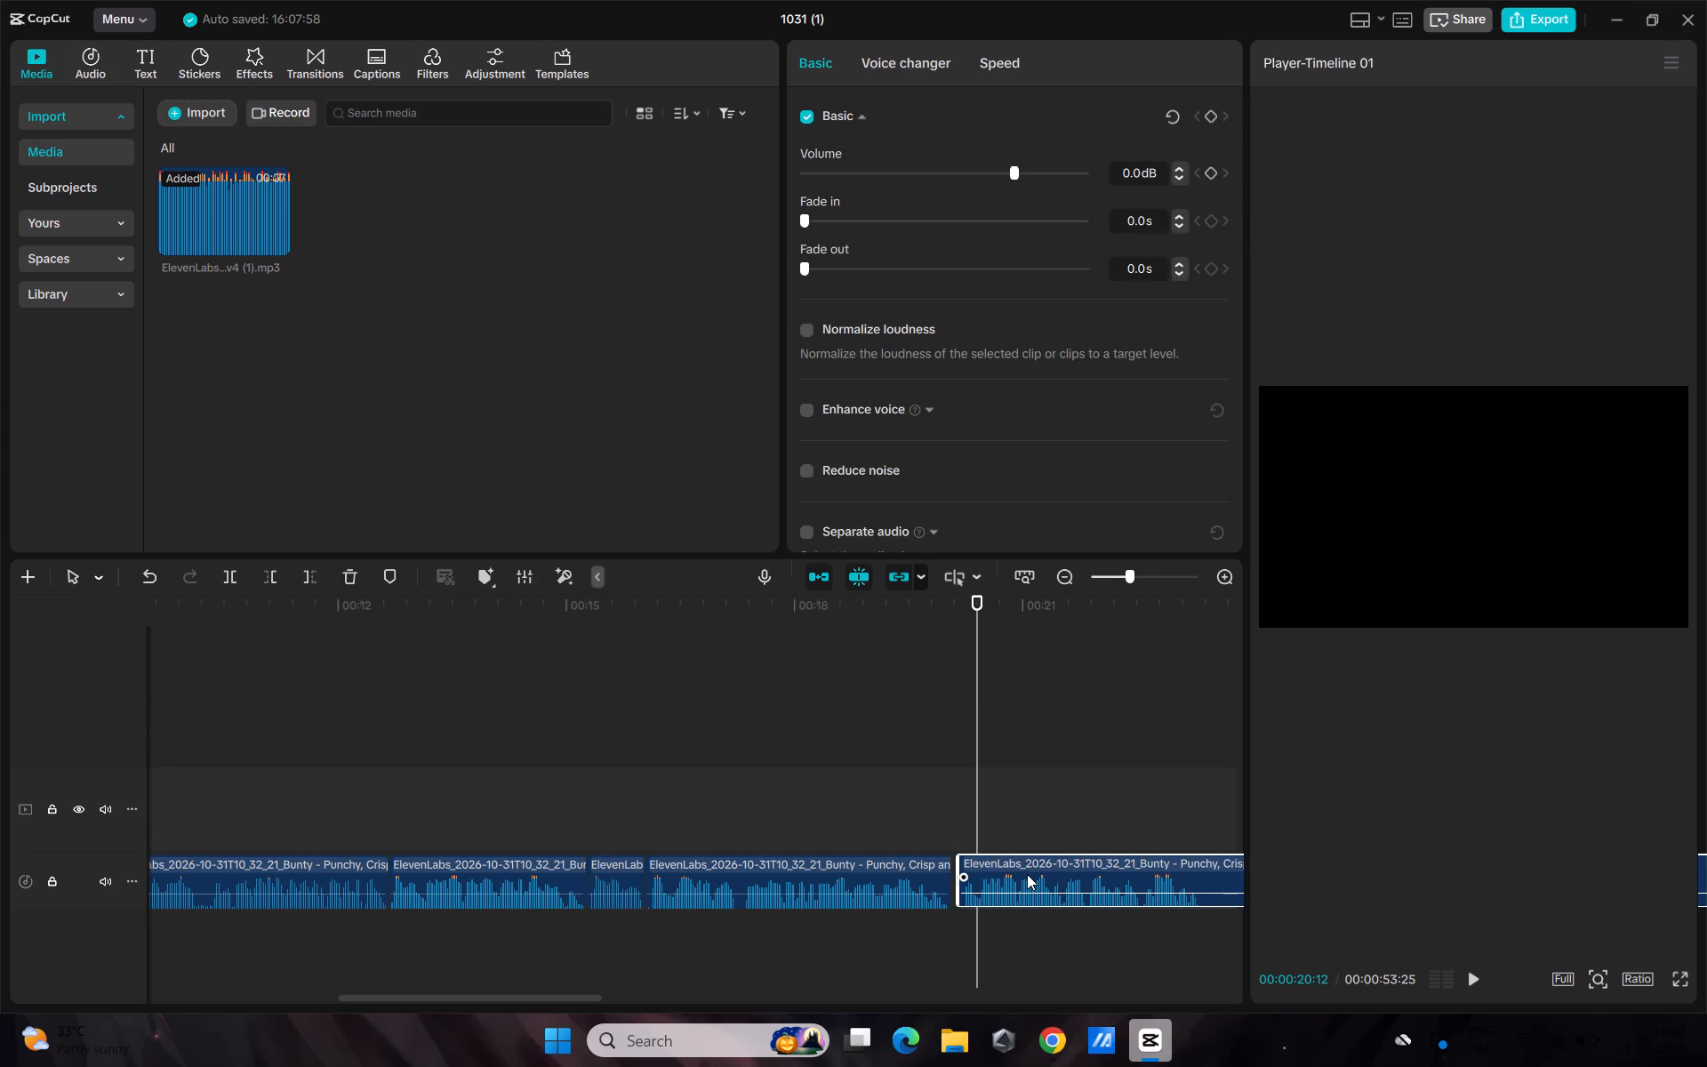
drag(1027, 874, 1015, 880)
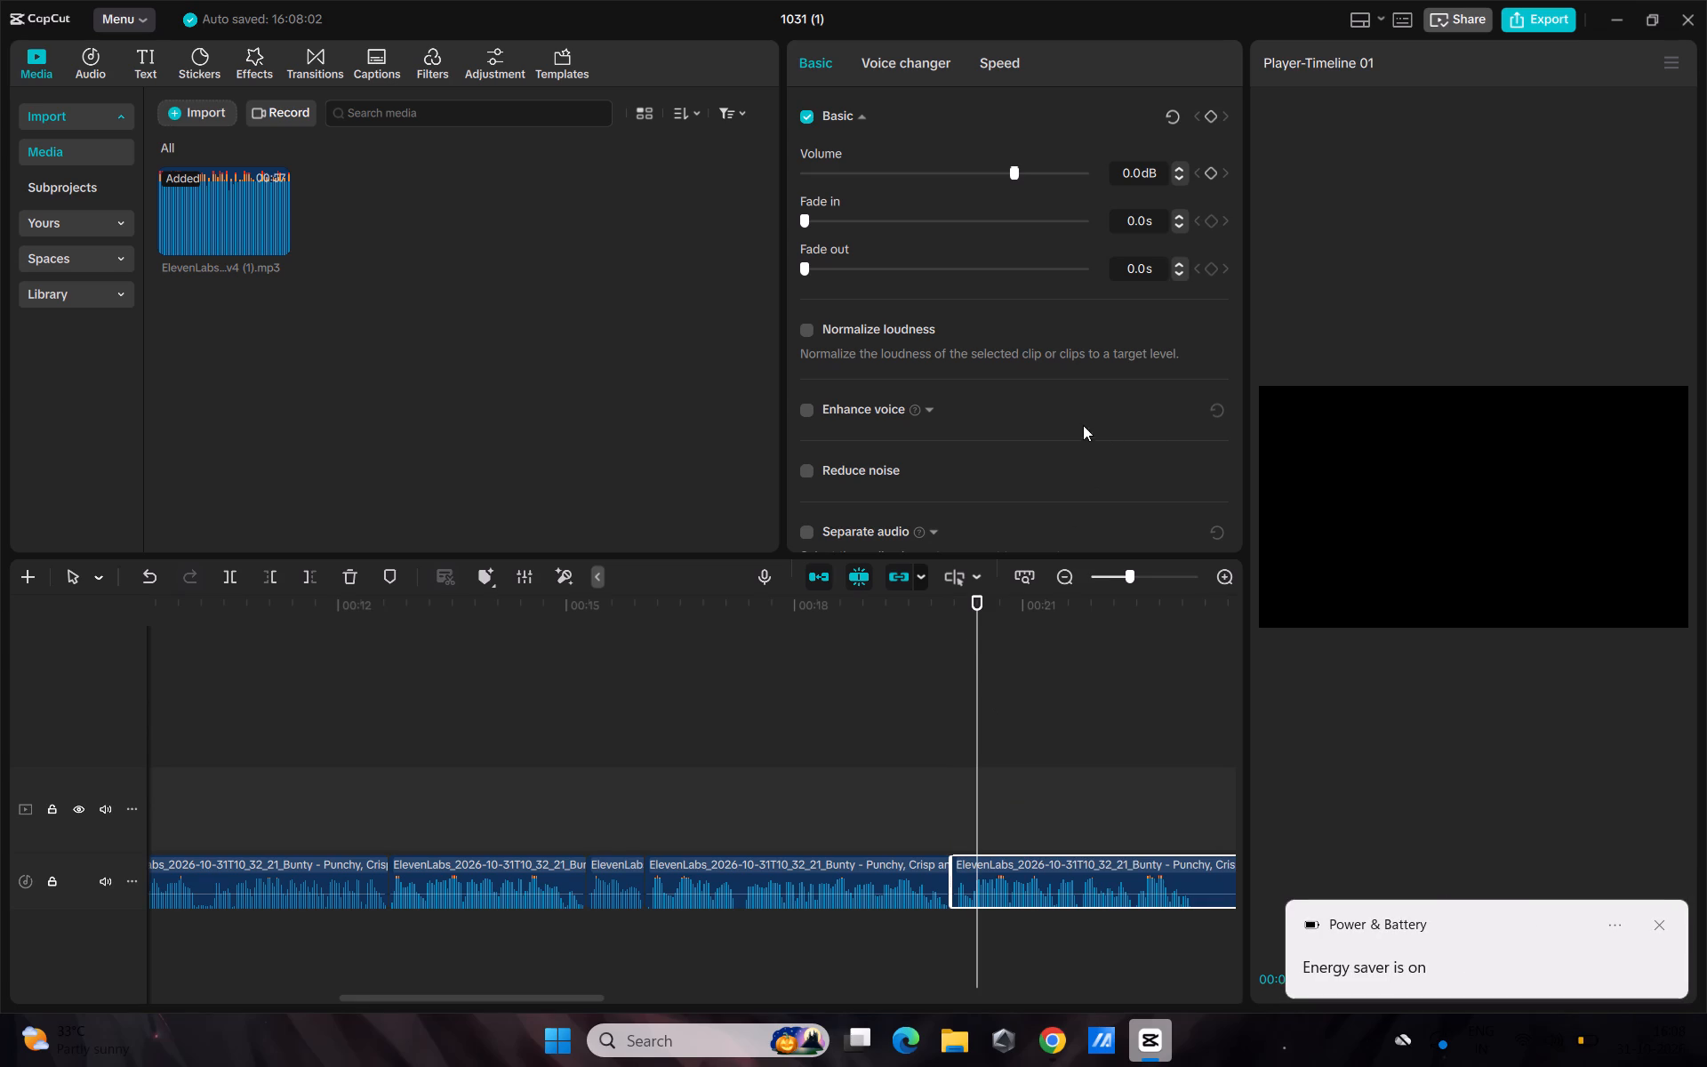
Cut out the roughly half-second voiceover pause ending at 00:00:23:22 and shift the following clip back to close the gap.
drag(564, 1000, 597, 1002)
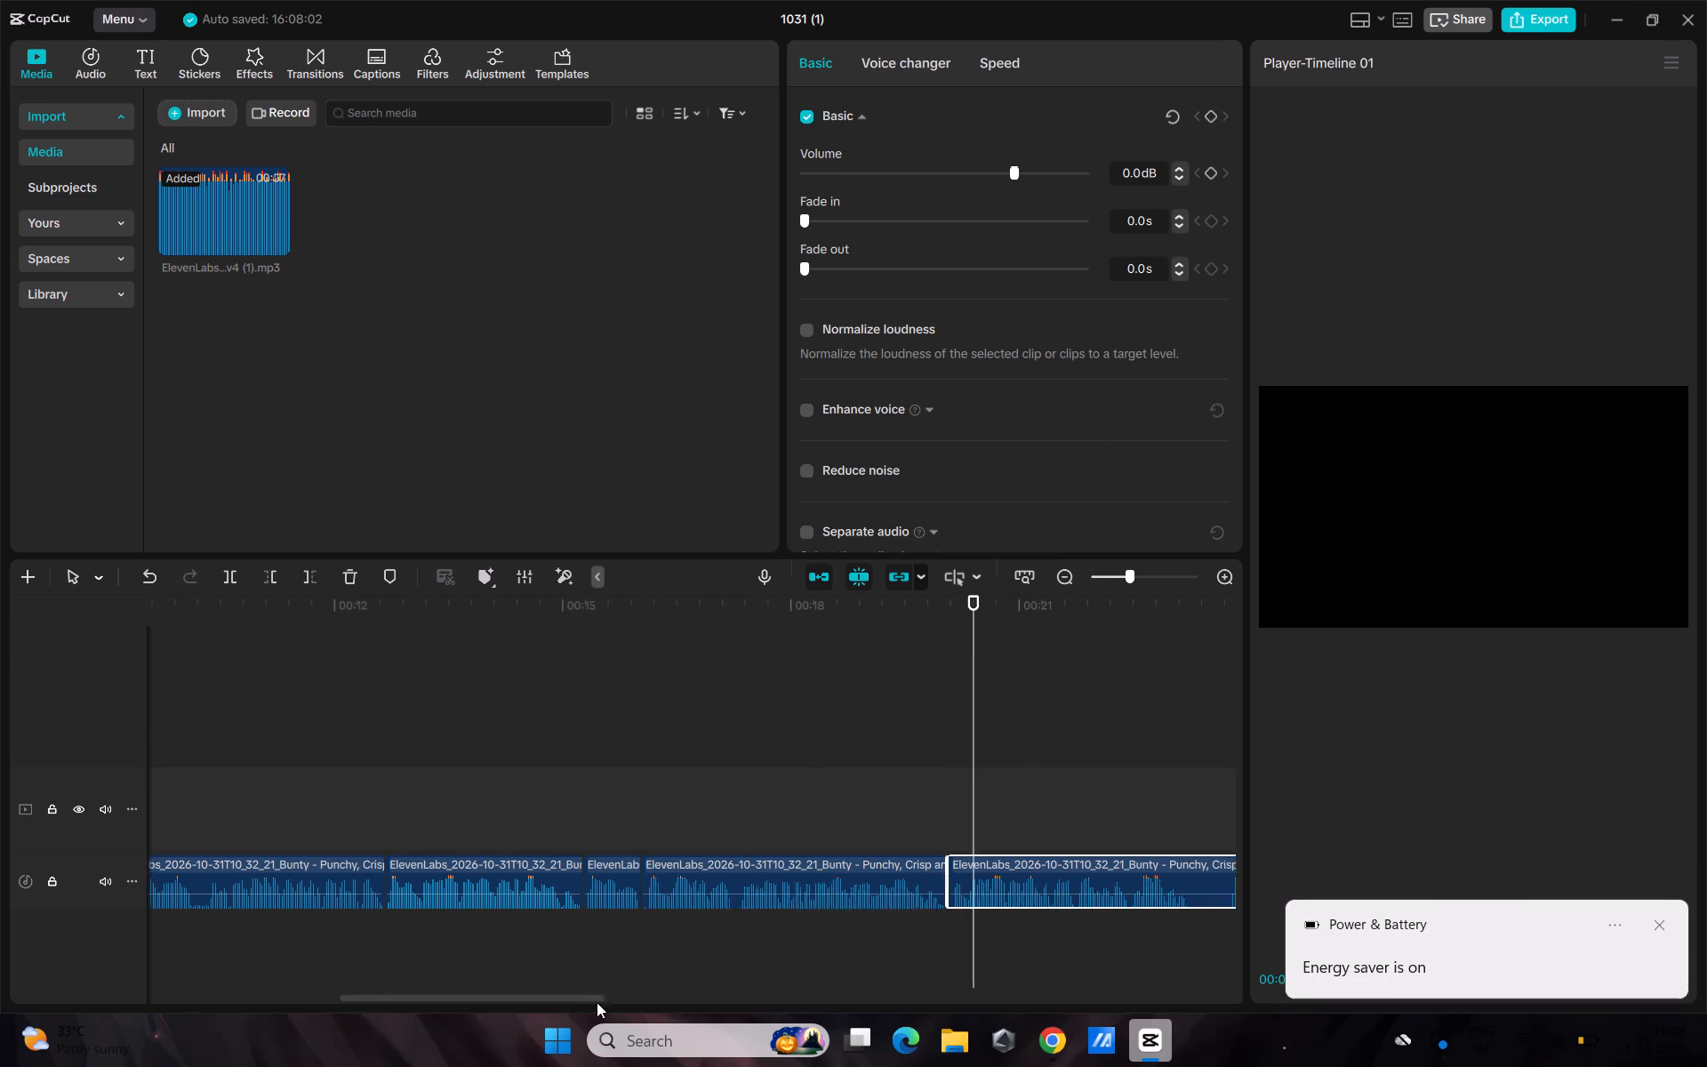
drag(597, 1002, 709, 1023)
drag(578, 612, 597, 655)
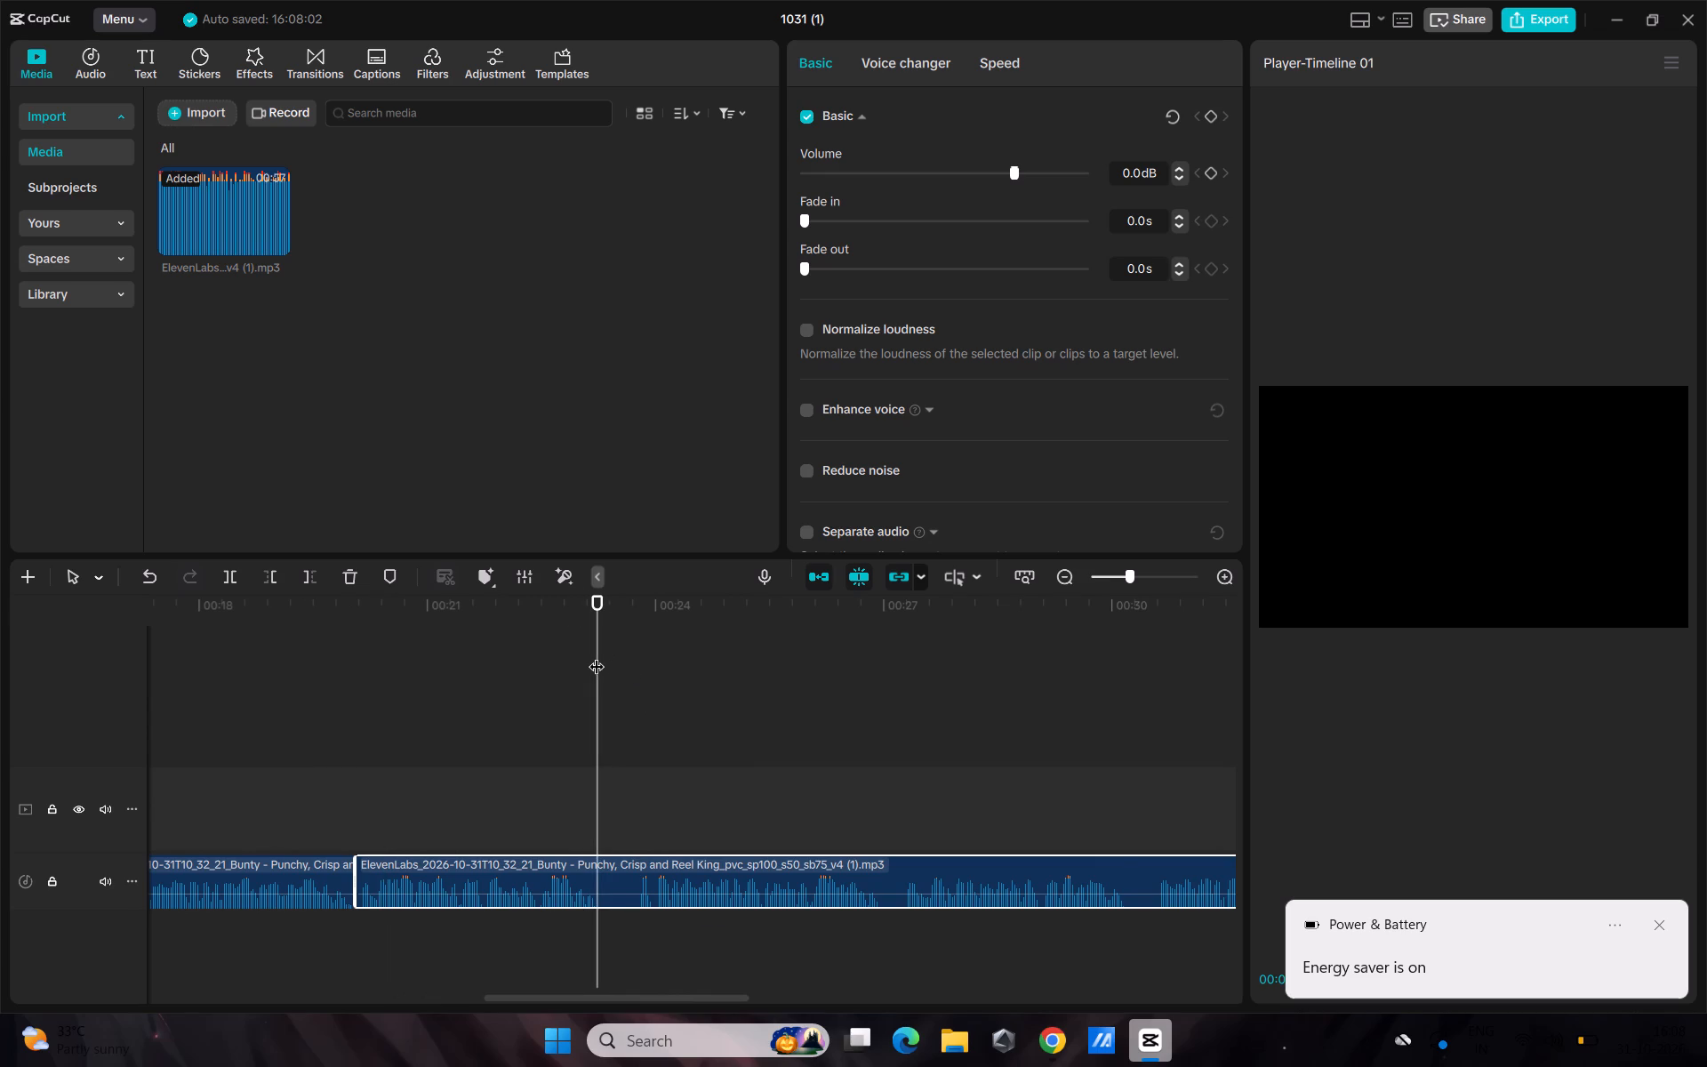
key(ctrl+b)
drag(598, 601, 626, 644)
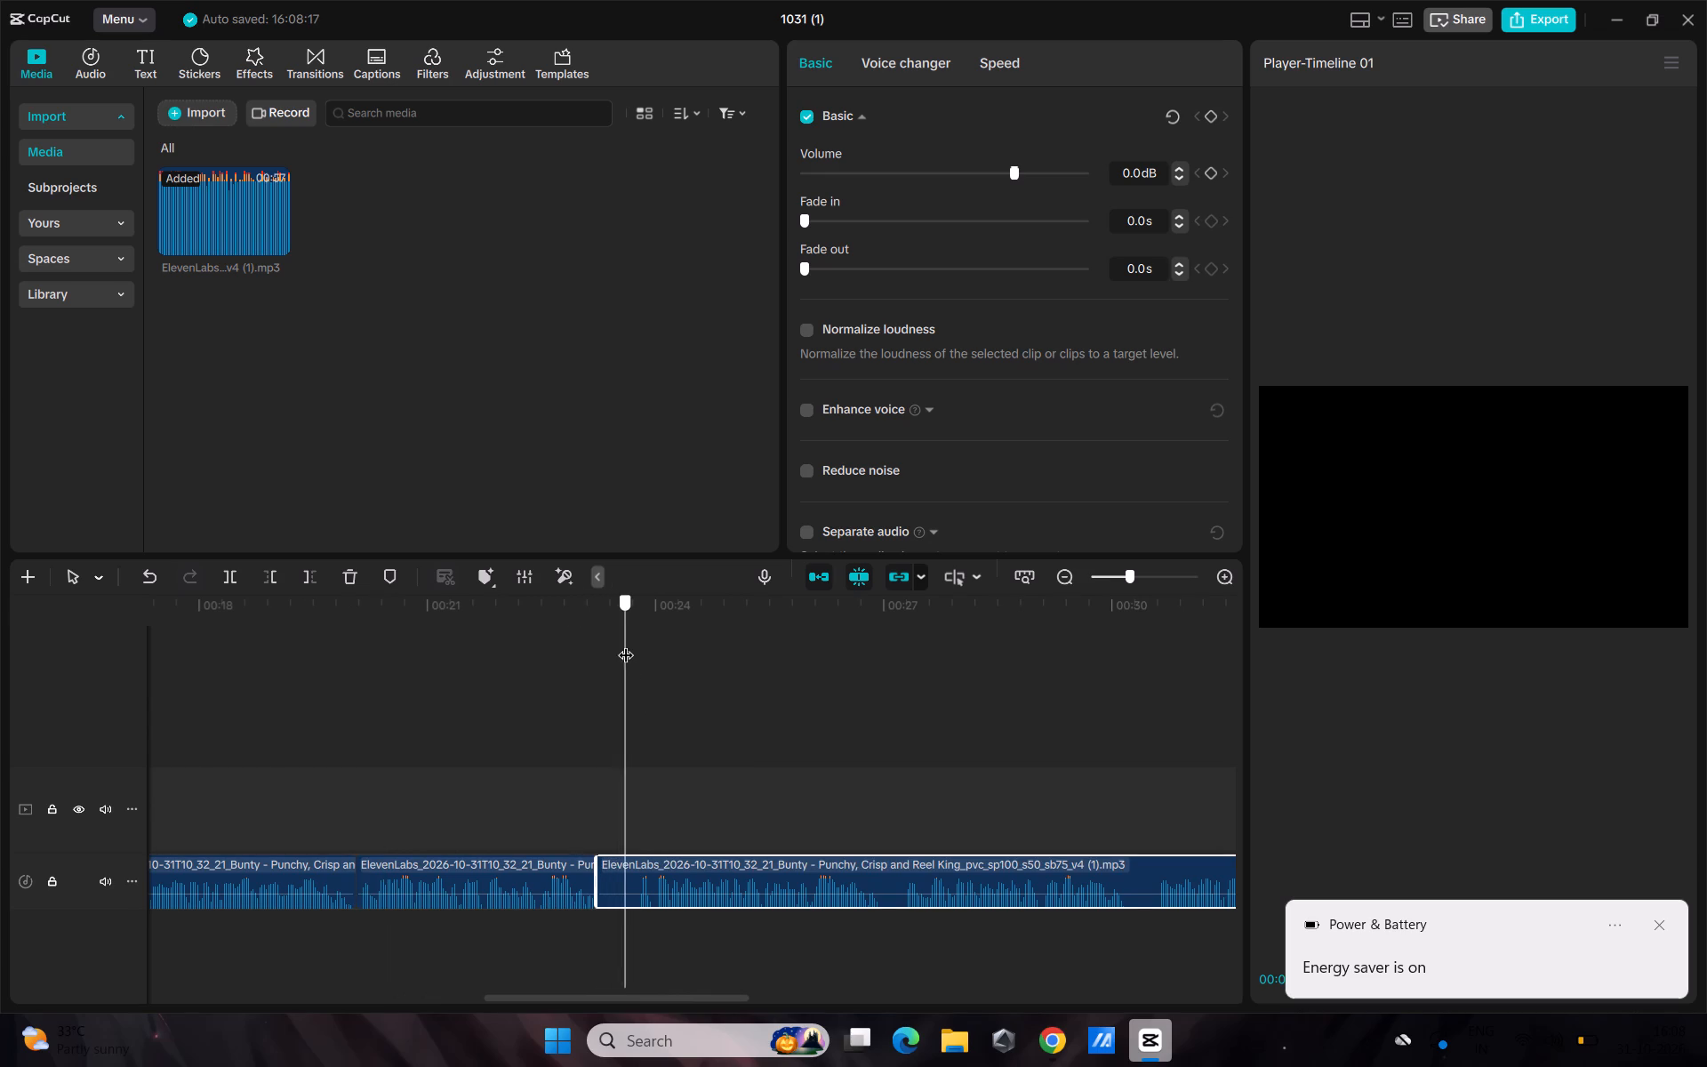
drag(626, 644, 635, 657)
key(ctrl+b)
click(619, 862)
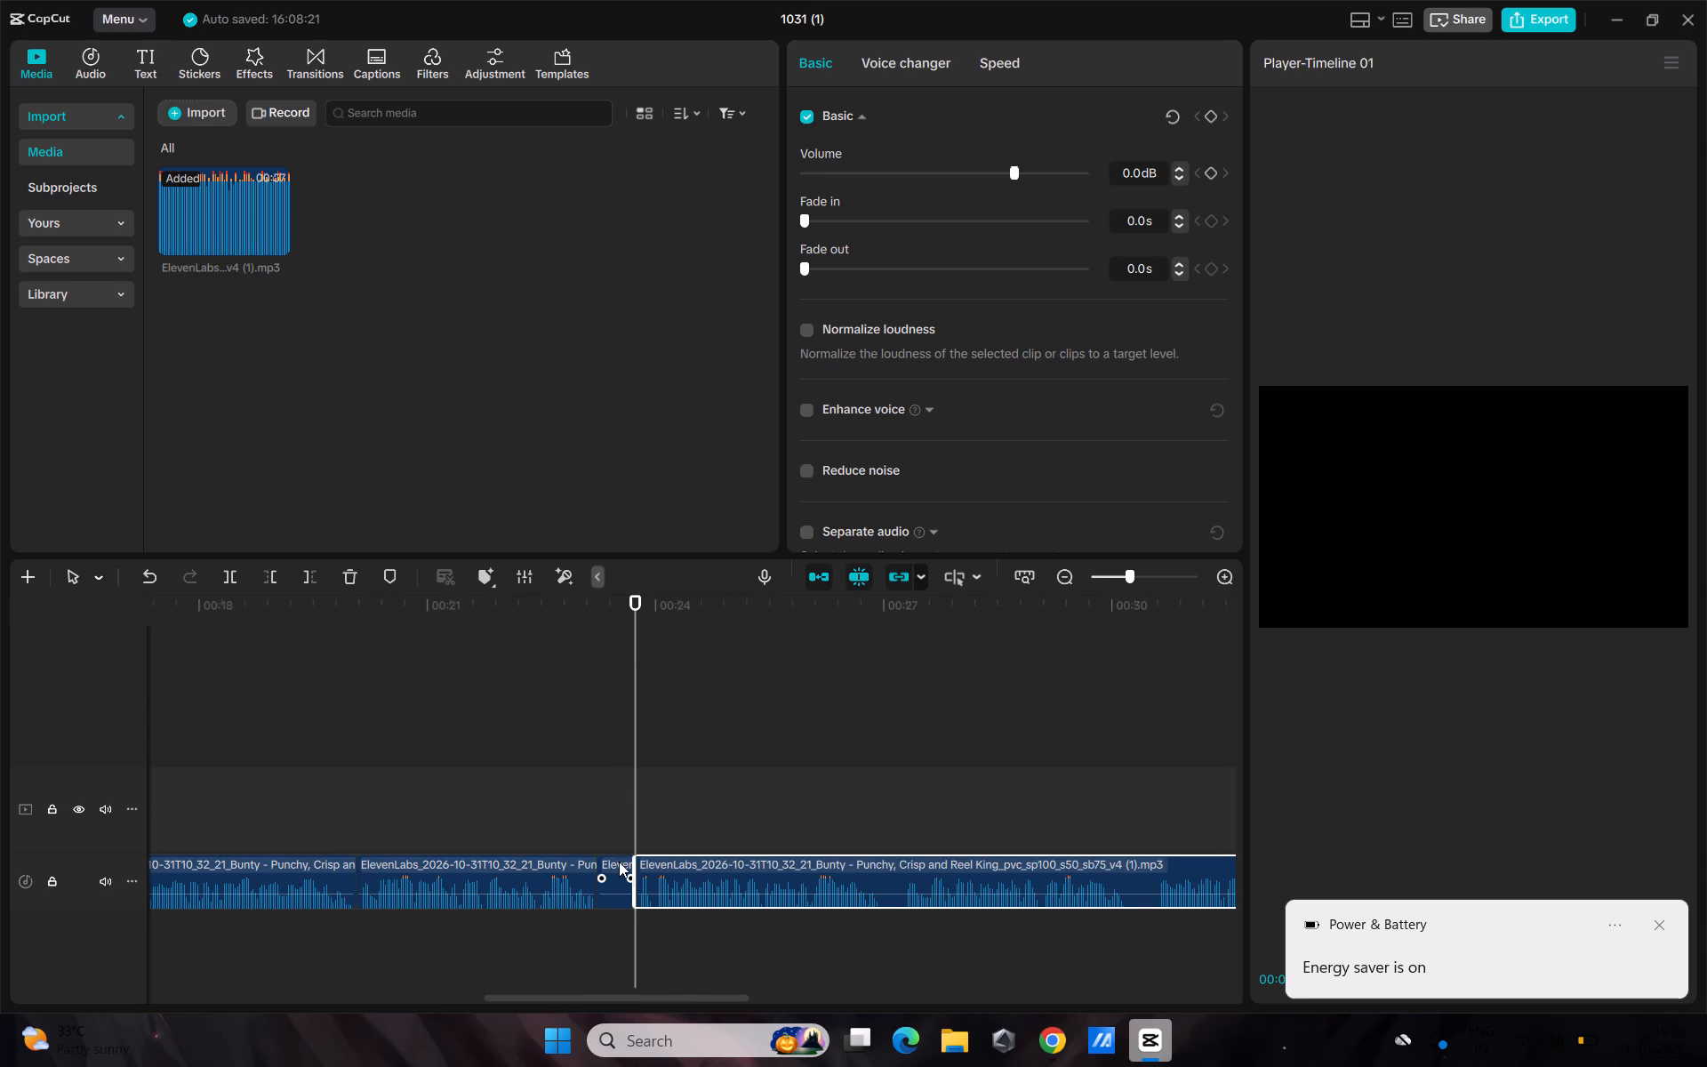
key(BackSpace)
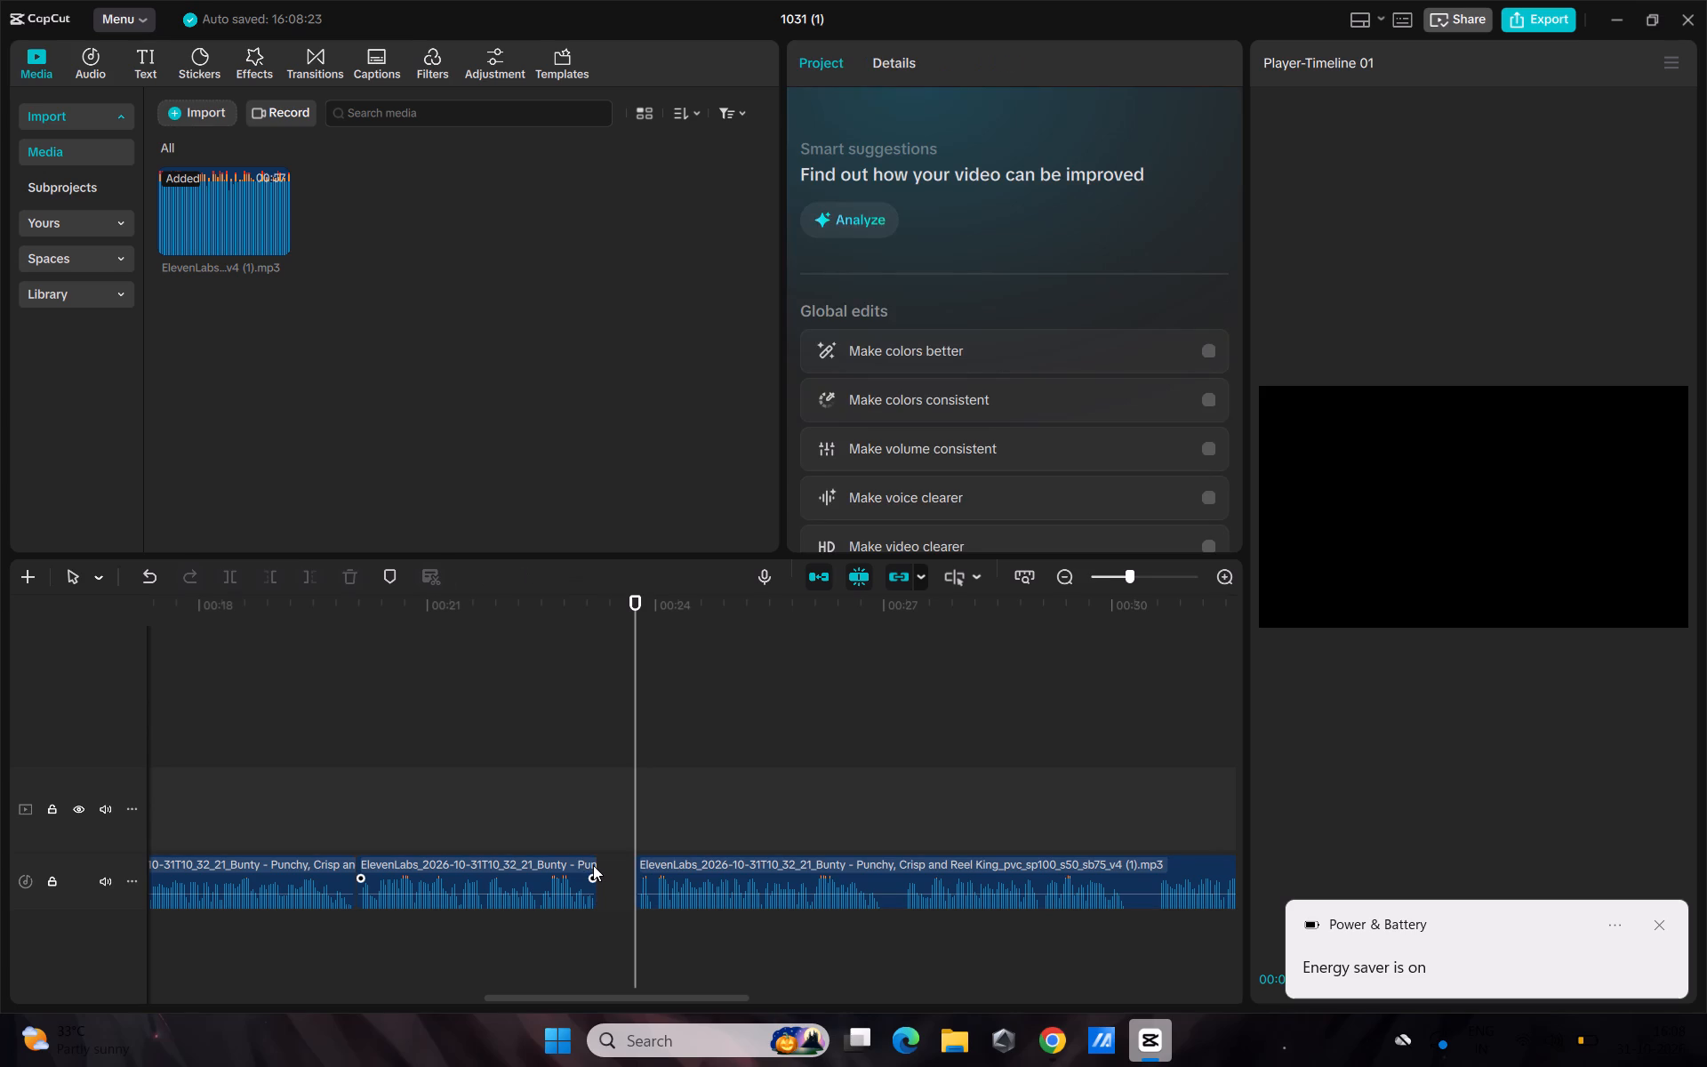
click(932, 862)
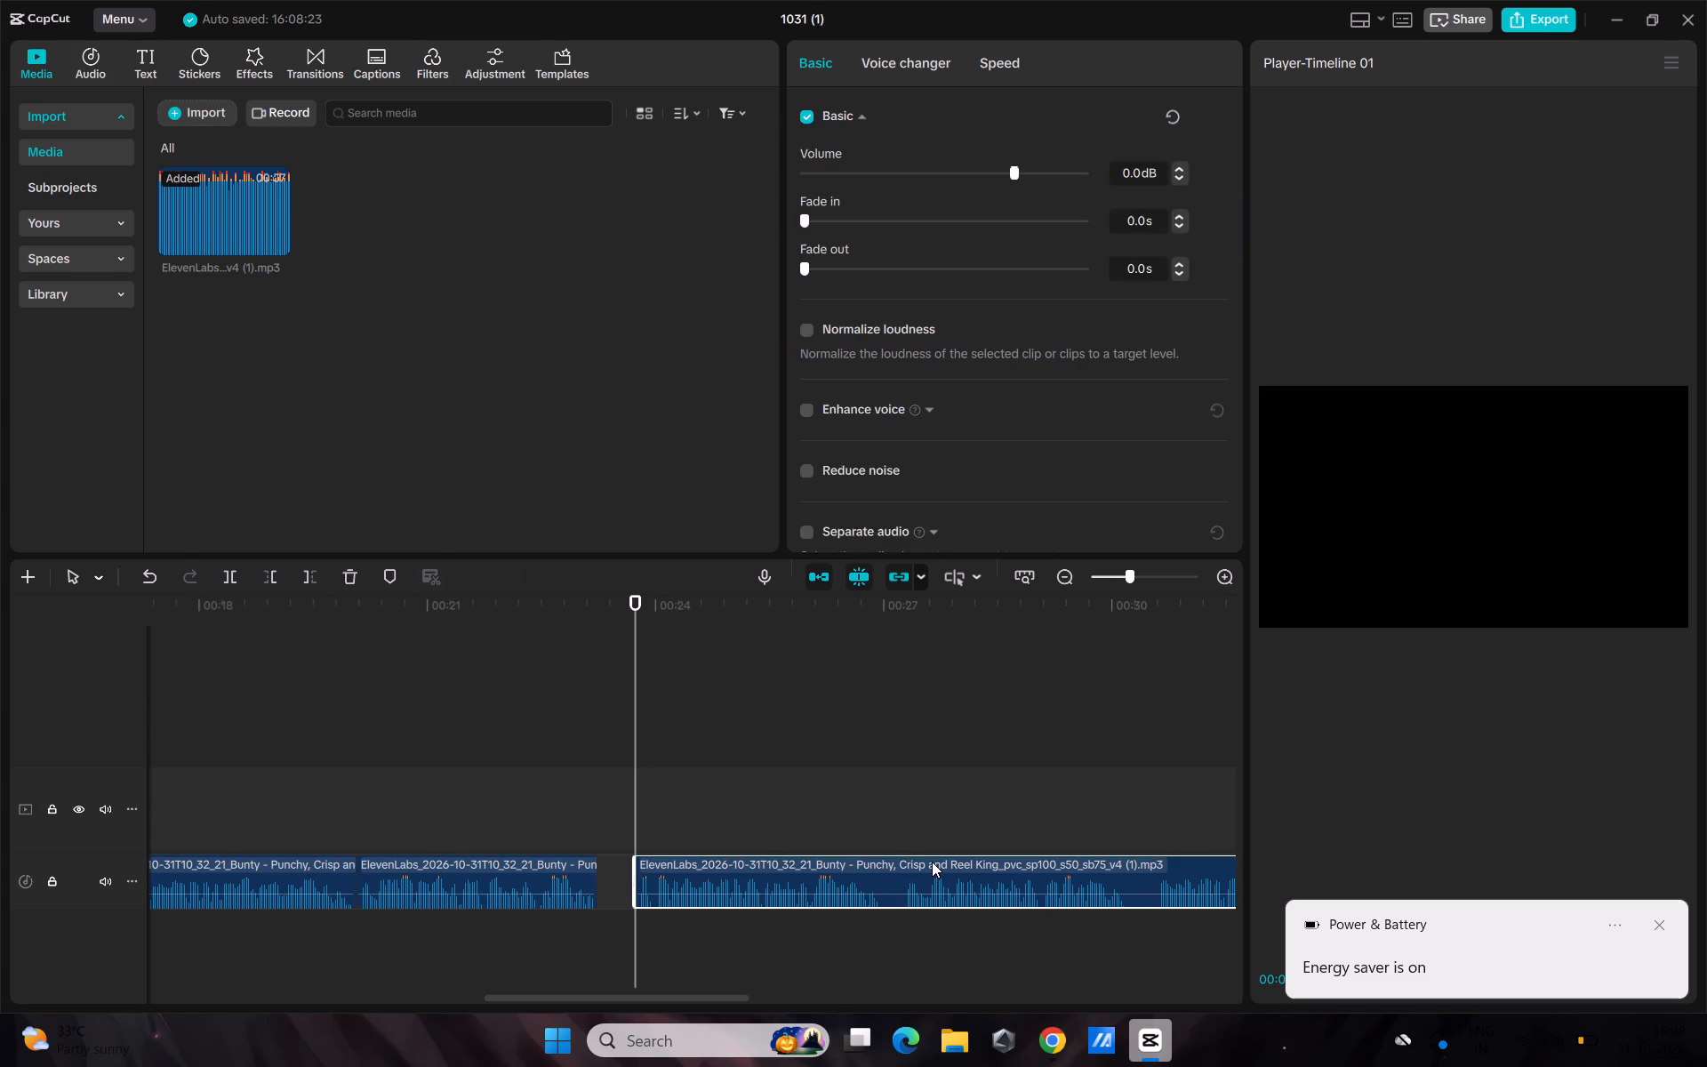
drag(926, 874, 891, 874)
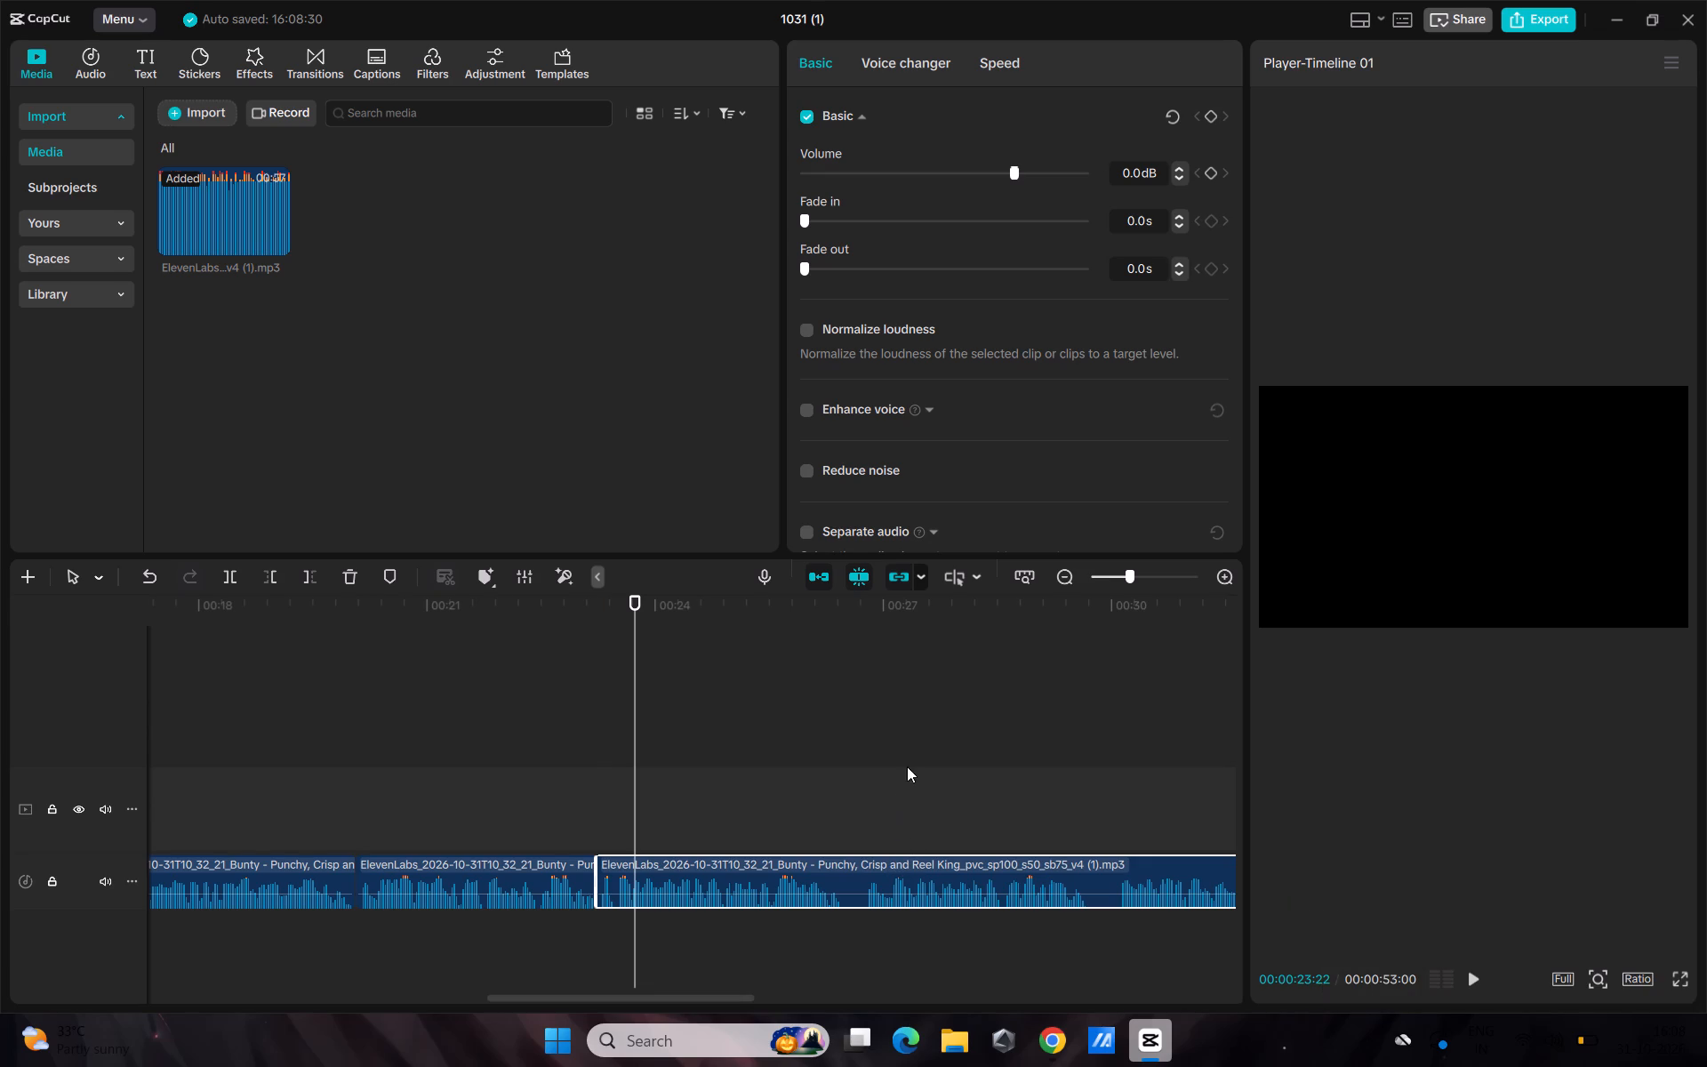
Cut out the voiceover pause between 00:00:26:15 and 00:00:26:22 and close the gap.
drag(627, 604, 846, 727)
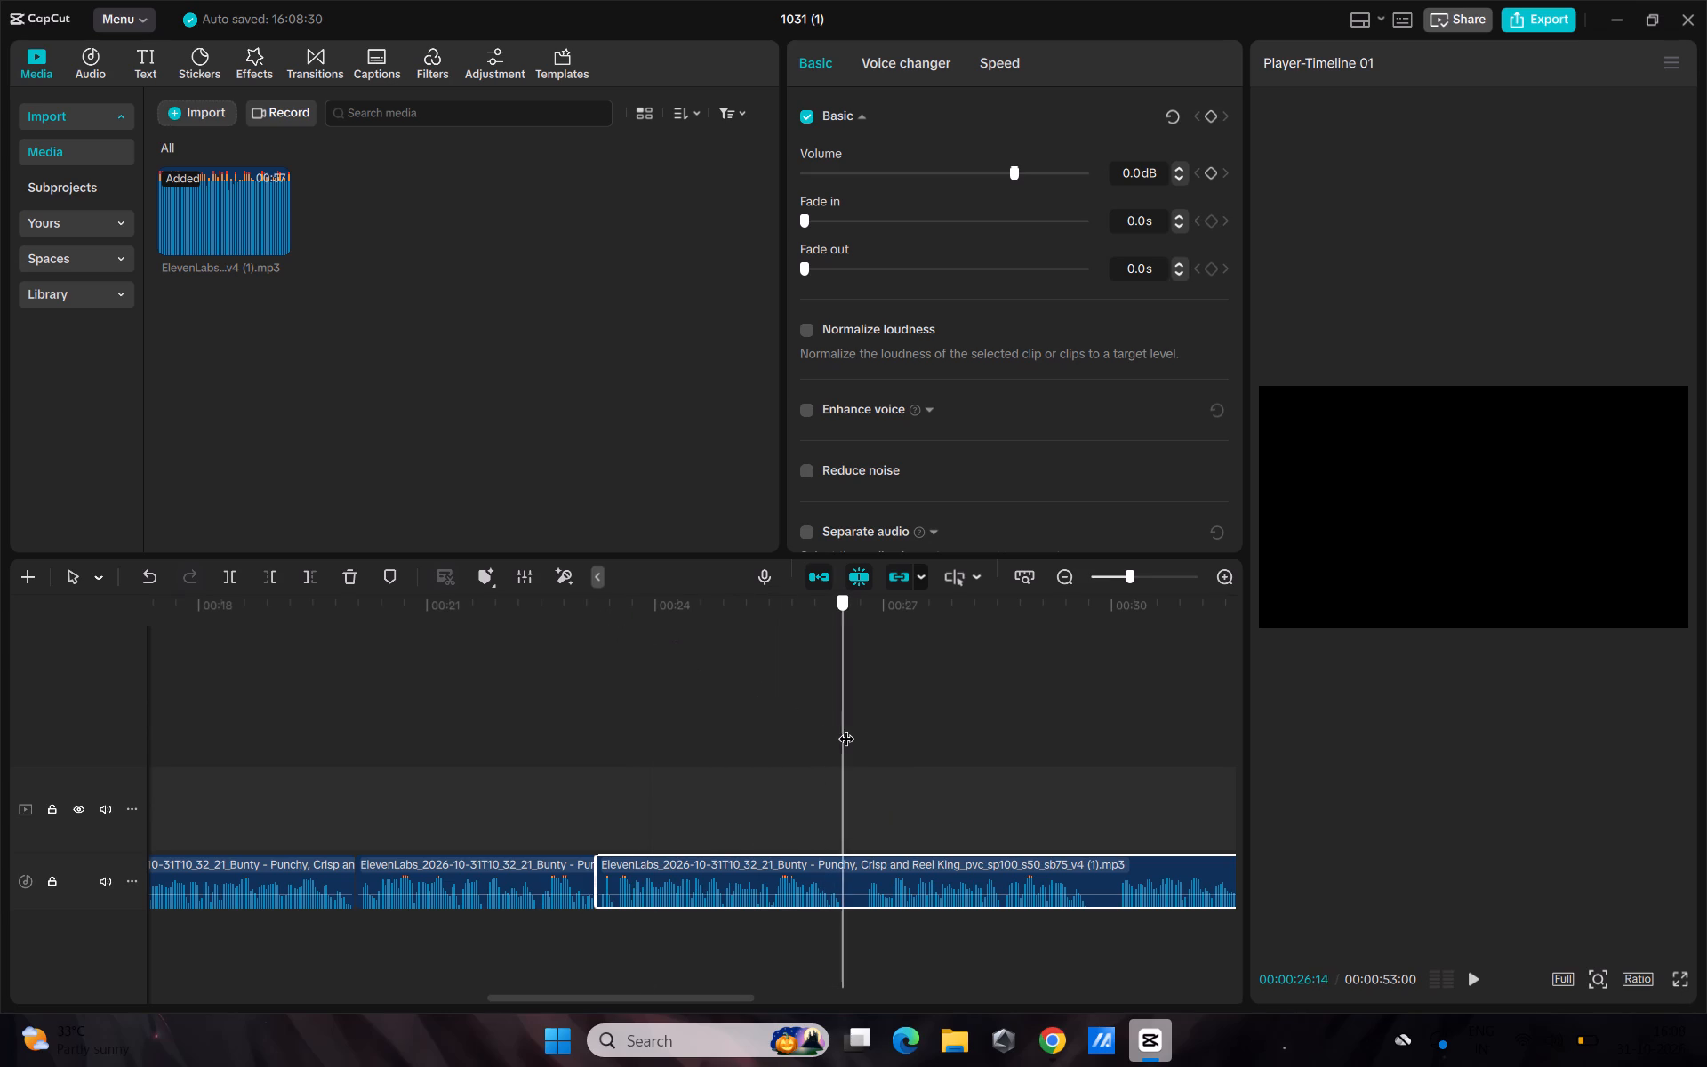
drag(846, 727, 846, 729)
key(ctrl+b)
drag(845, 635, 850, 646)
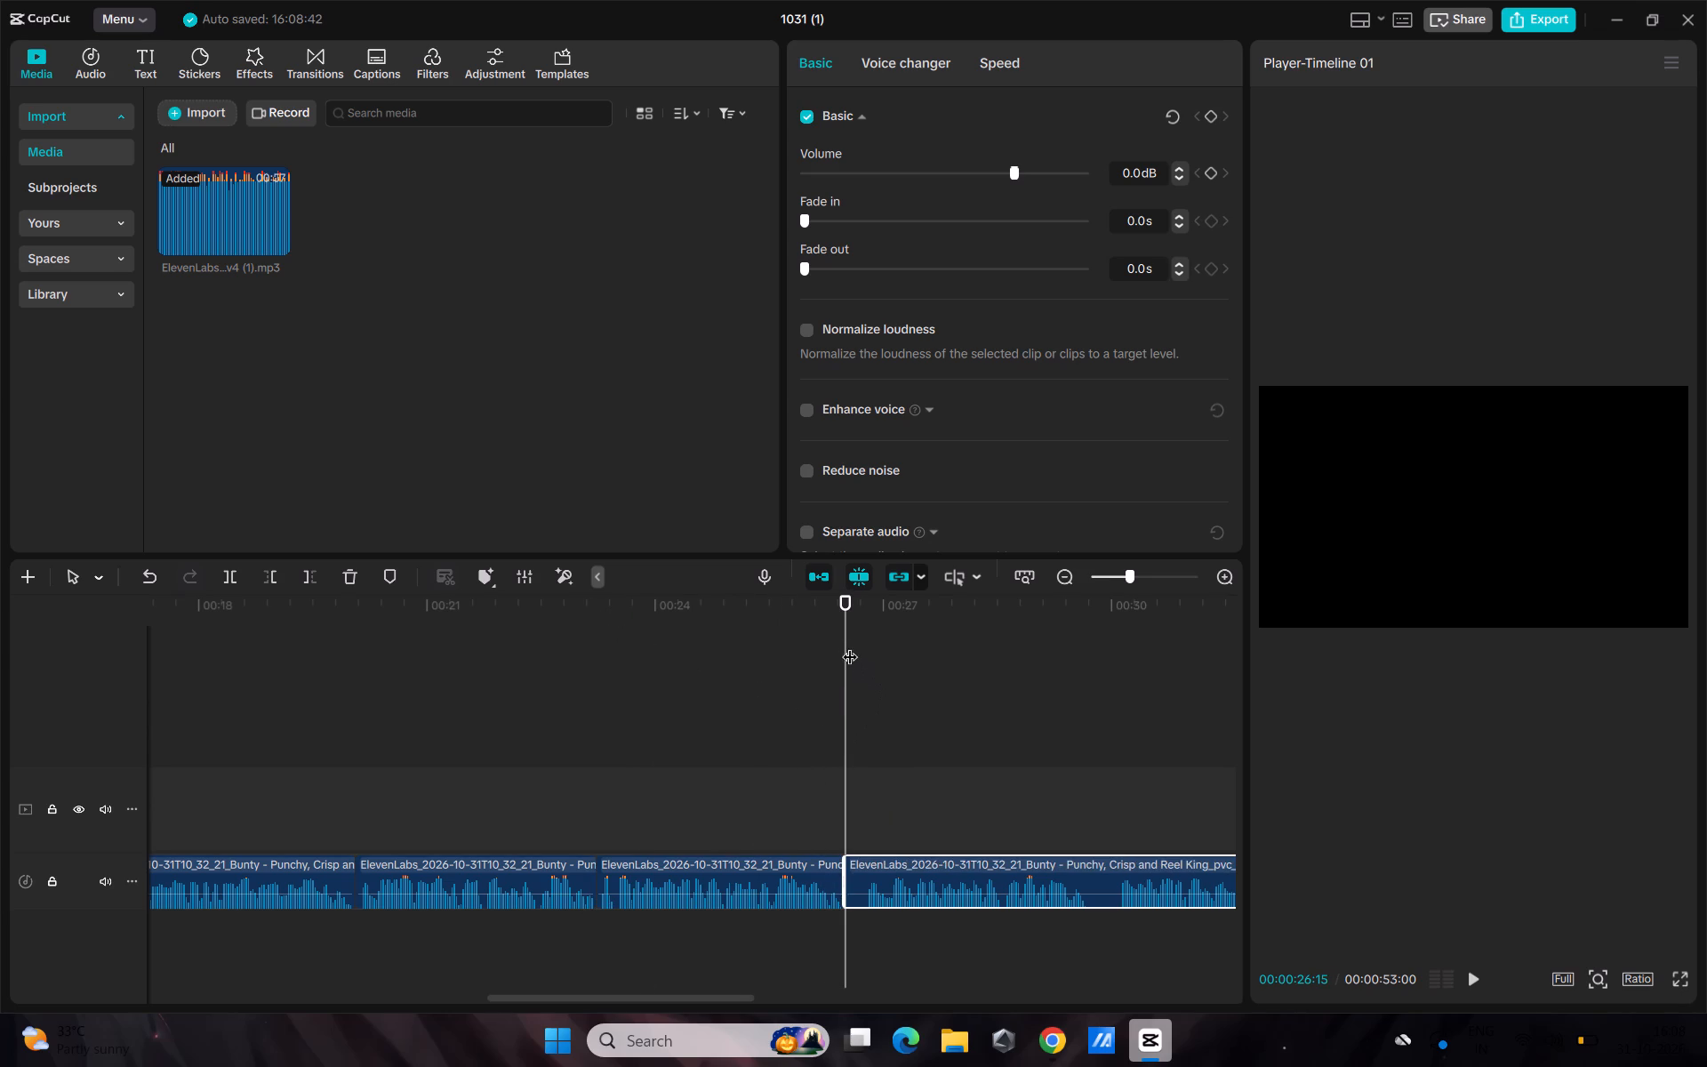
drag(850, 646, 863, 670)
key(ctrl+b)
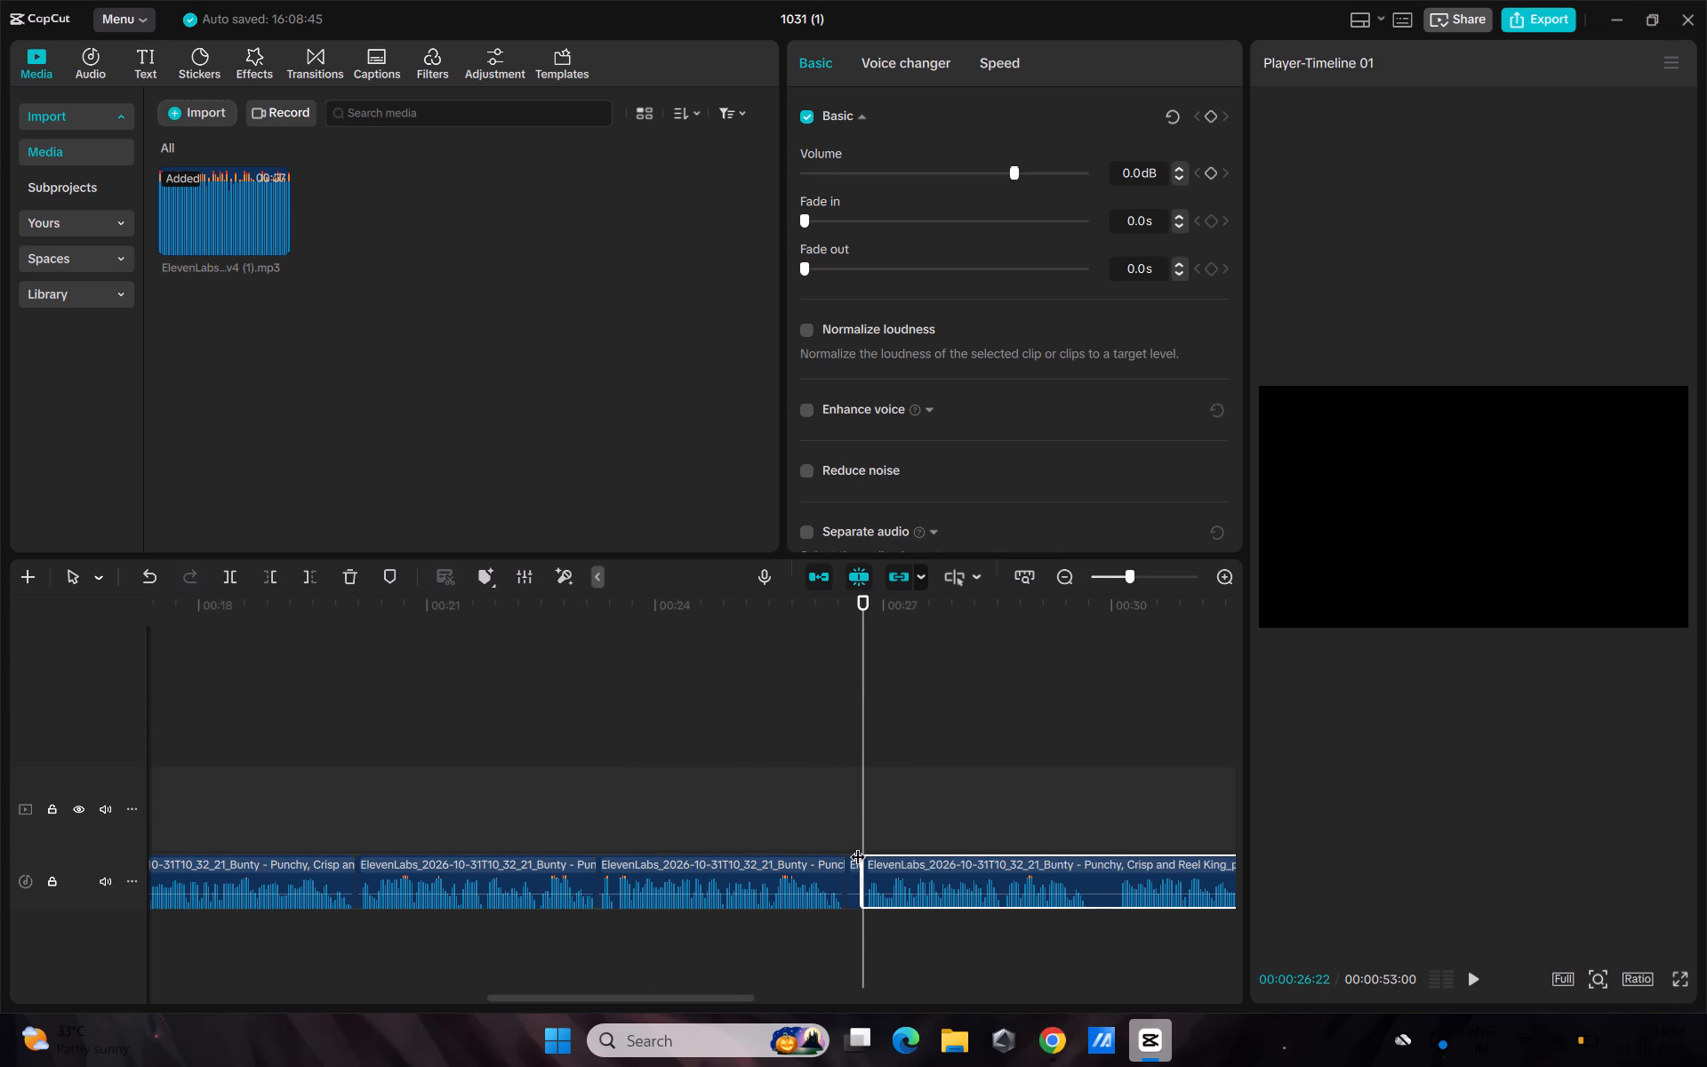
click(858, 846)
click(856, 861)
key(BackSpace)
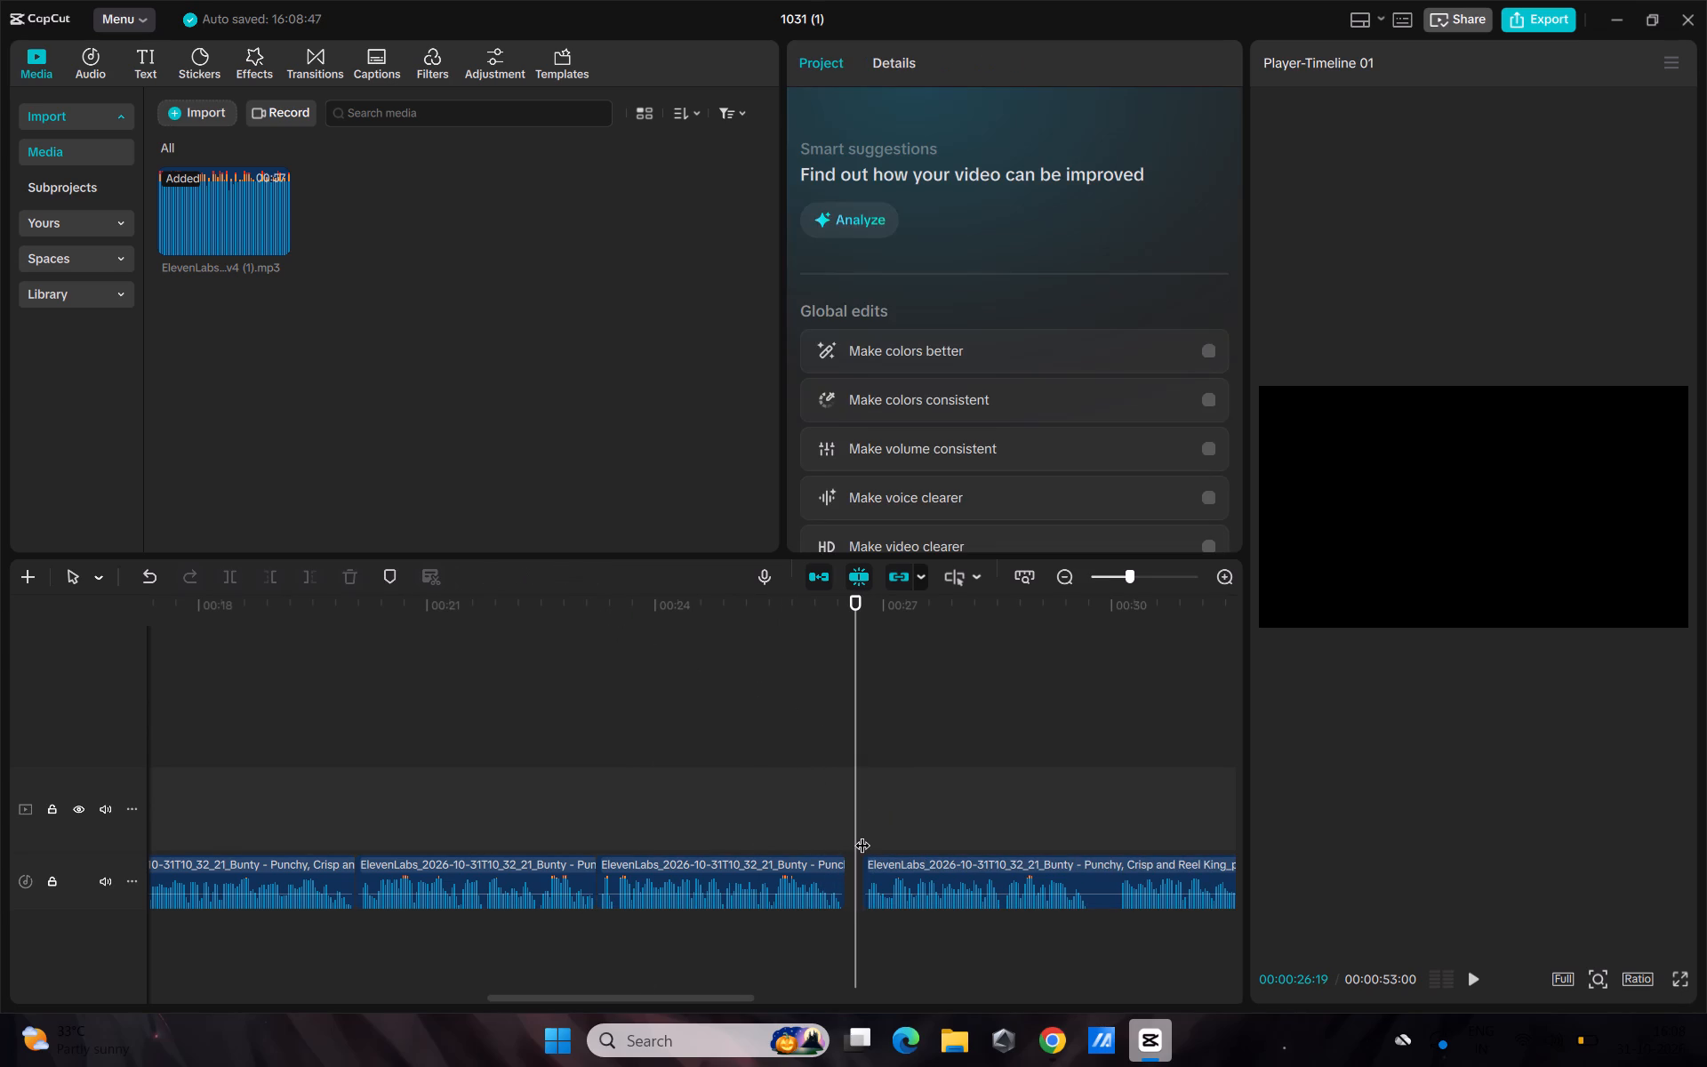
drag(1062, 861, 1061, 861)
drag(1061, 861, 1042, 861)
Cut out the voiceover pause between 00:00:29:15 and 00:00:29:26 and close the gap.
drag(858, 609, 1052, 769)
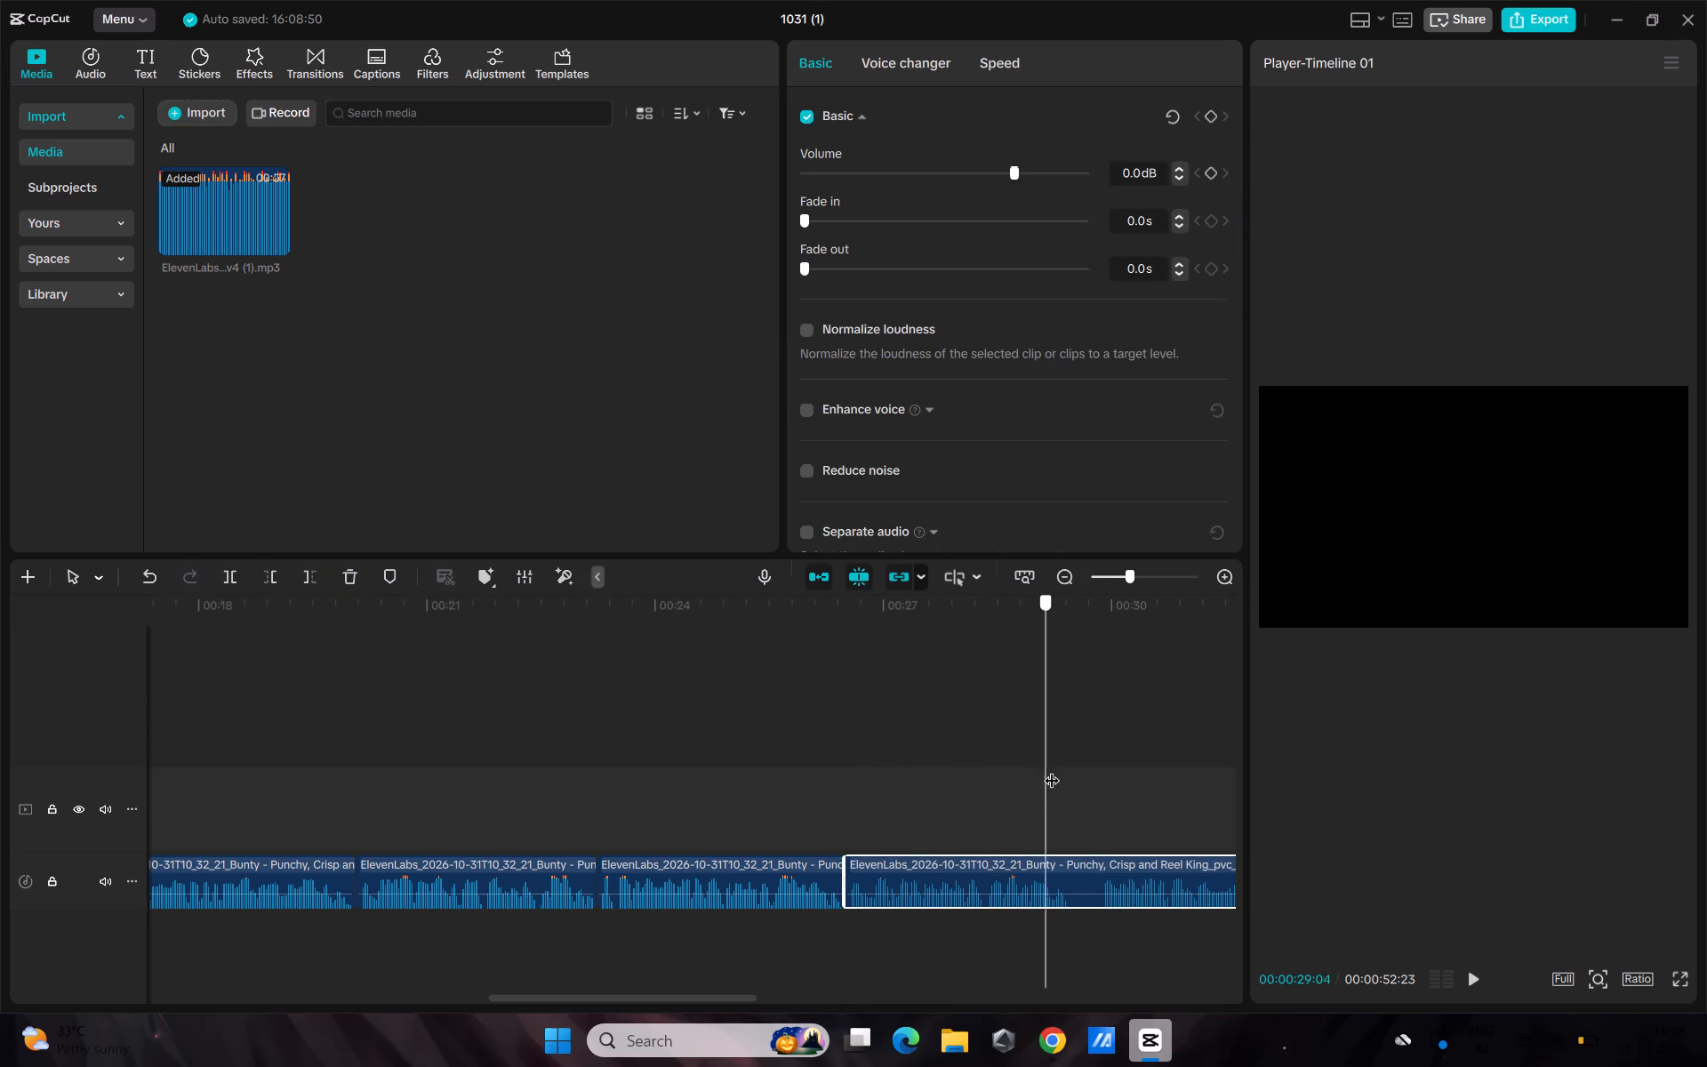
drag(1052, 769, 1073, 783)
key(ctrl+b)
drag(1070, 607, 1078, 622)
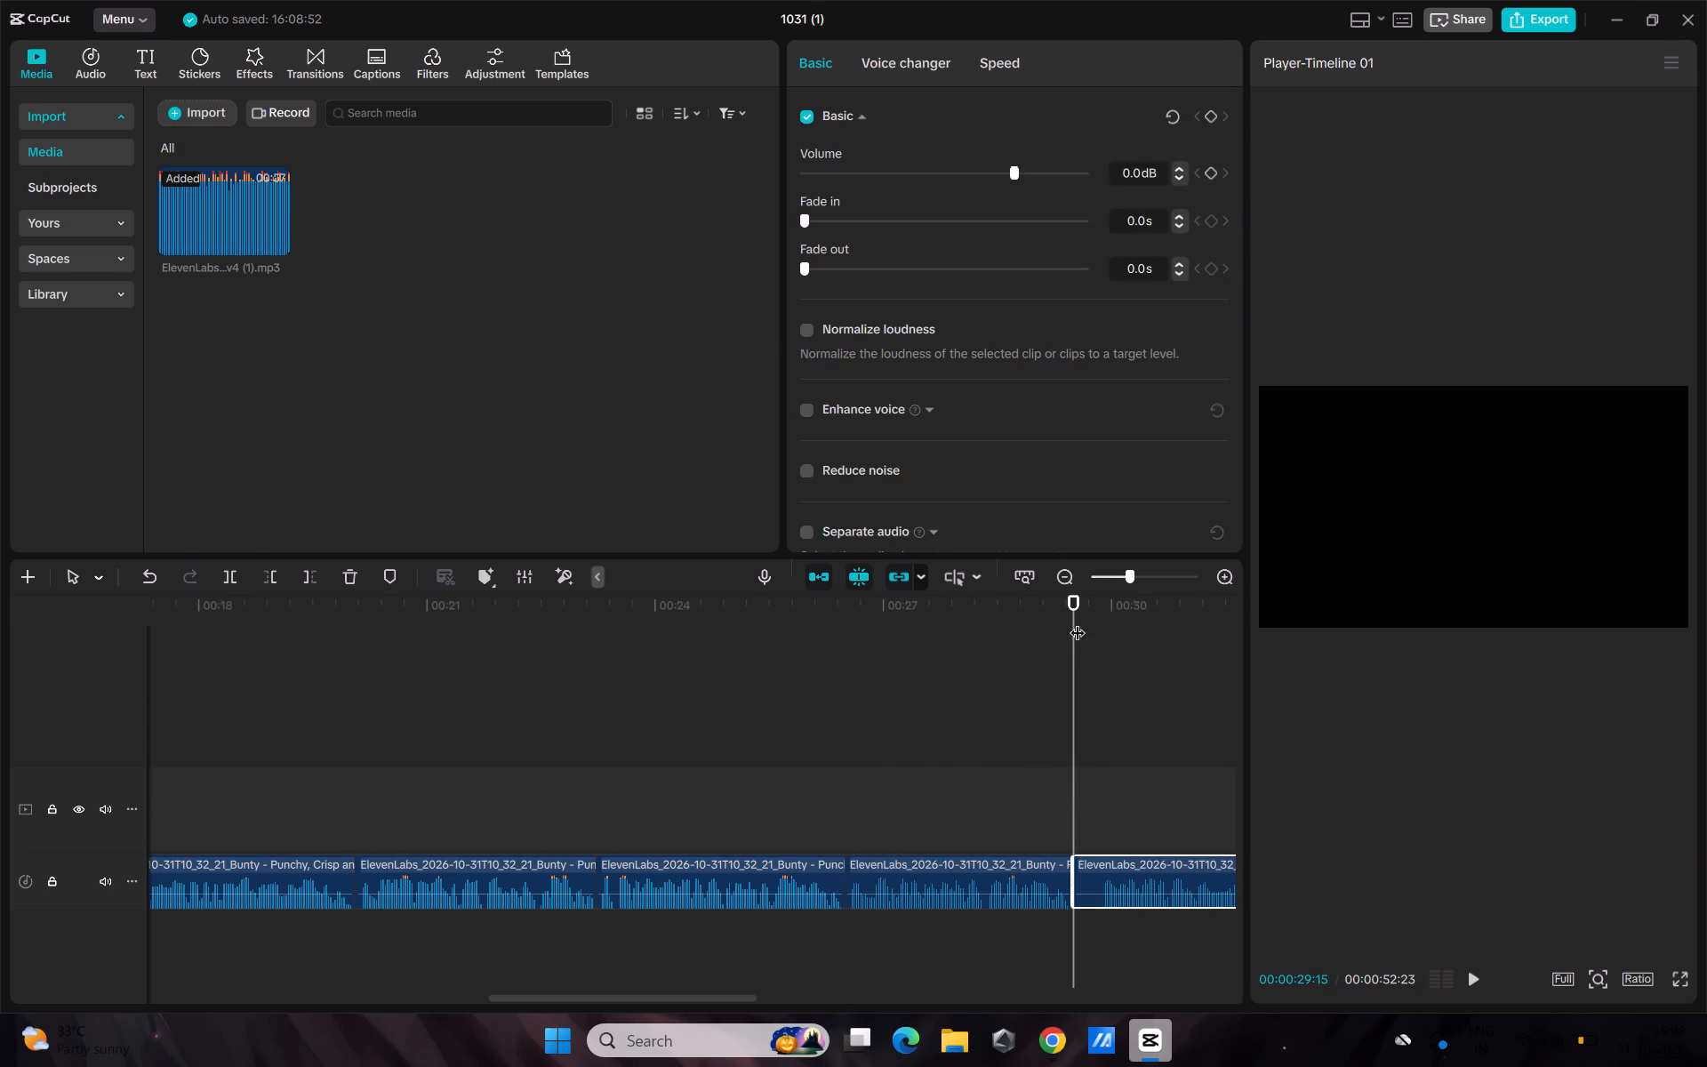
drag(1078, 622, 1102, 653)
key(ctrl+b)
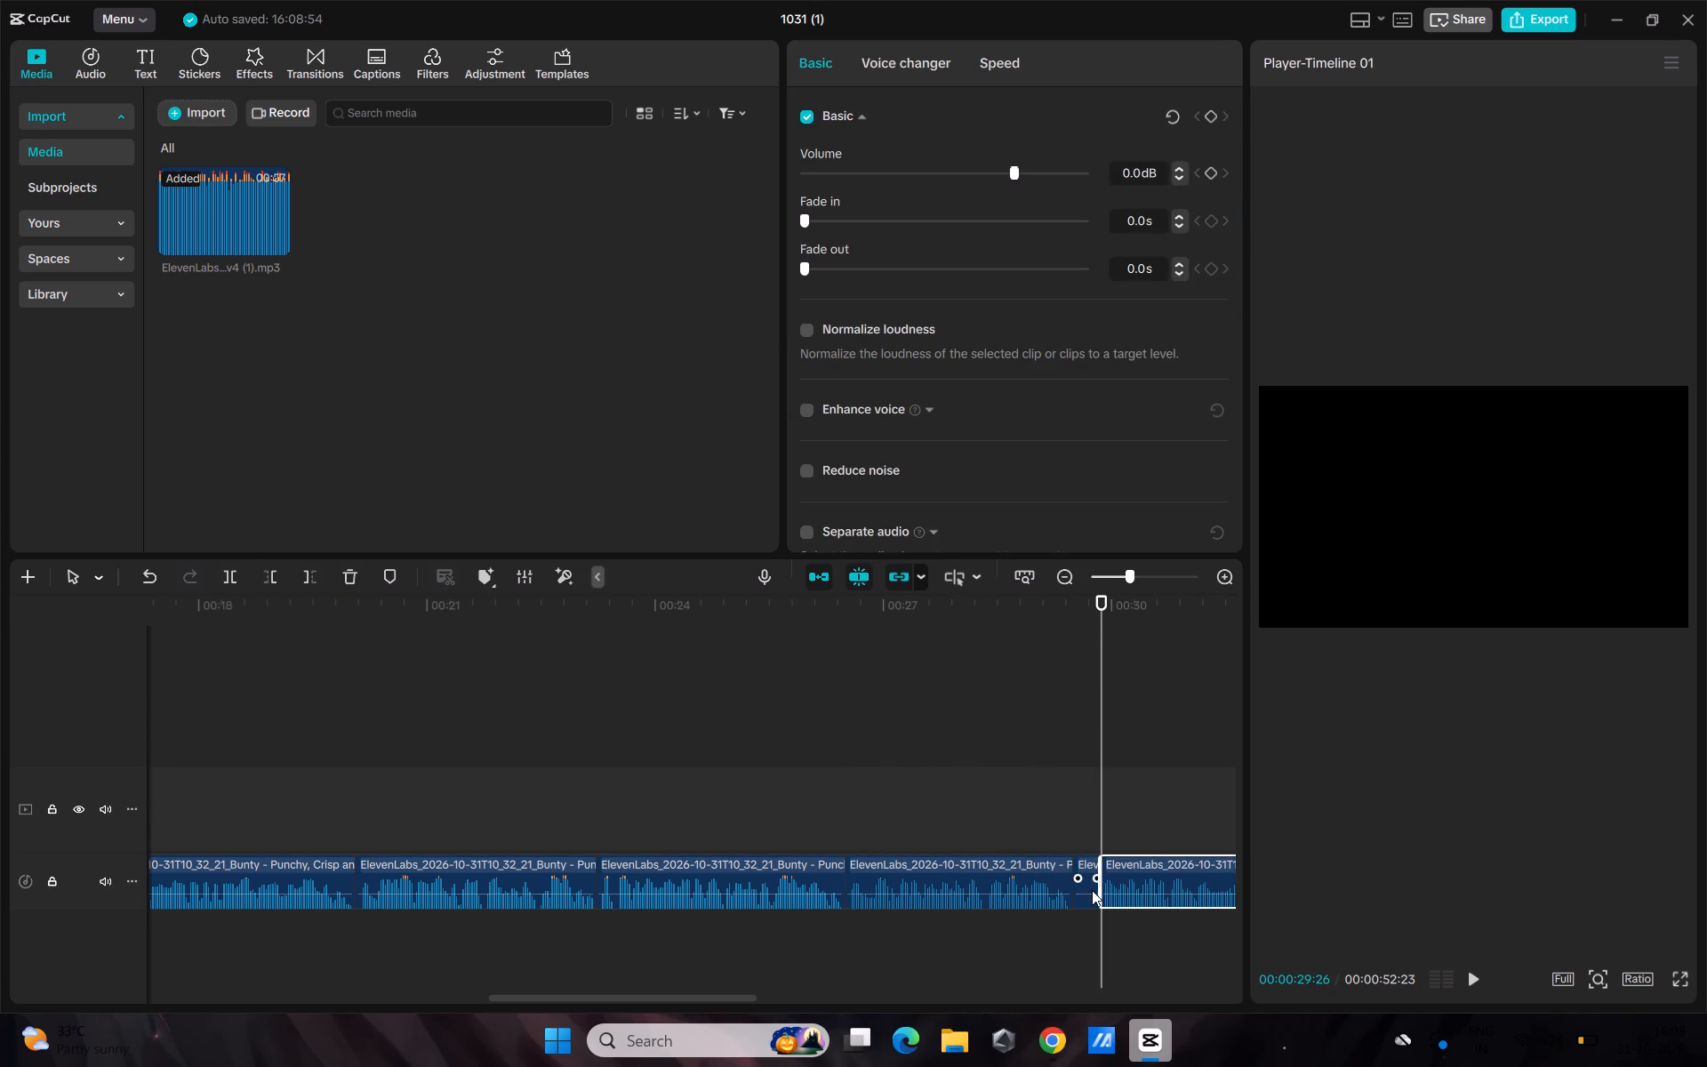
click(1092, 890)
key(BackSpace)
drag(1147, 870, 1117, 876)
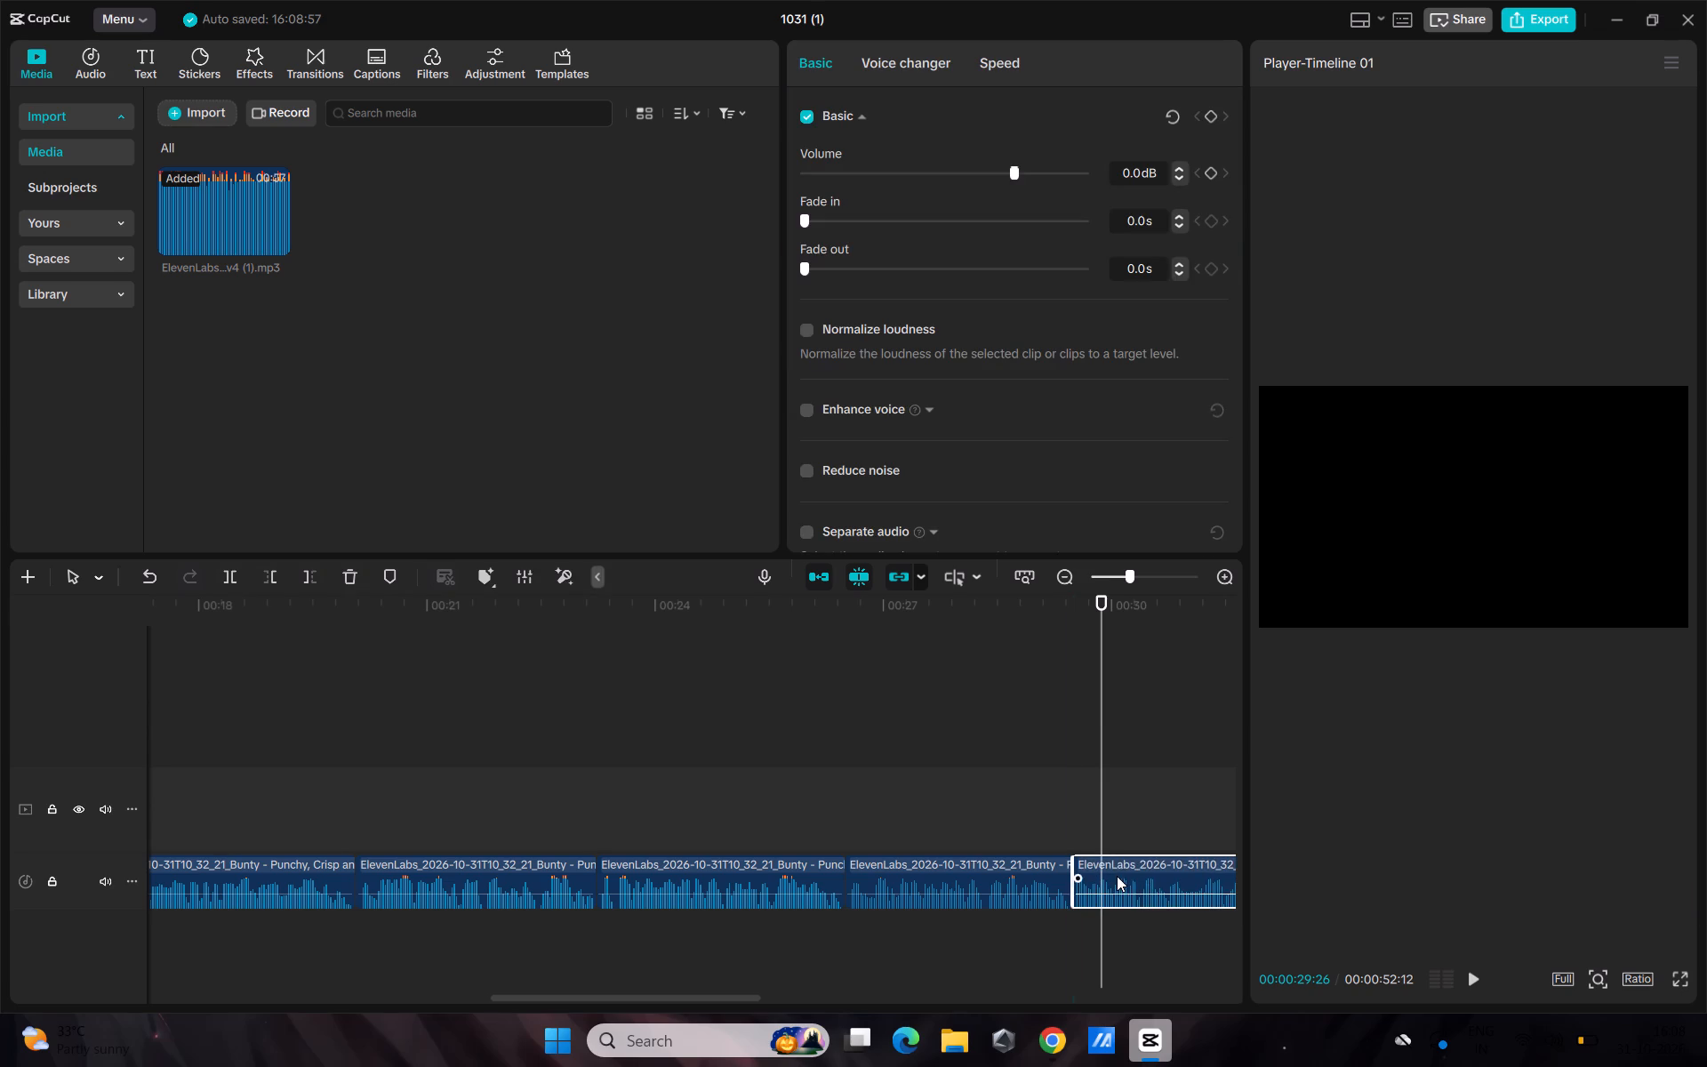
Cut out the voiceover pause between 00:00:32:26 and 00:00:33:09 and close the gap.
drag(1102, 617, 1038, 718)
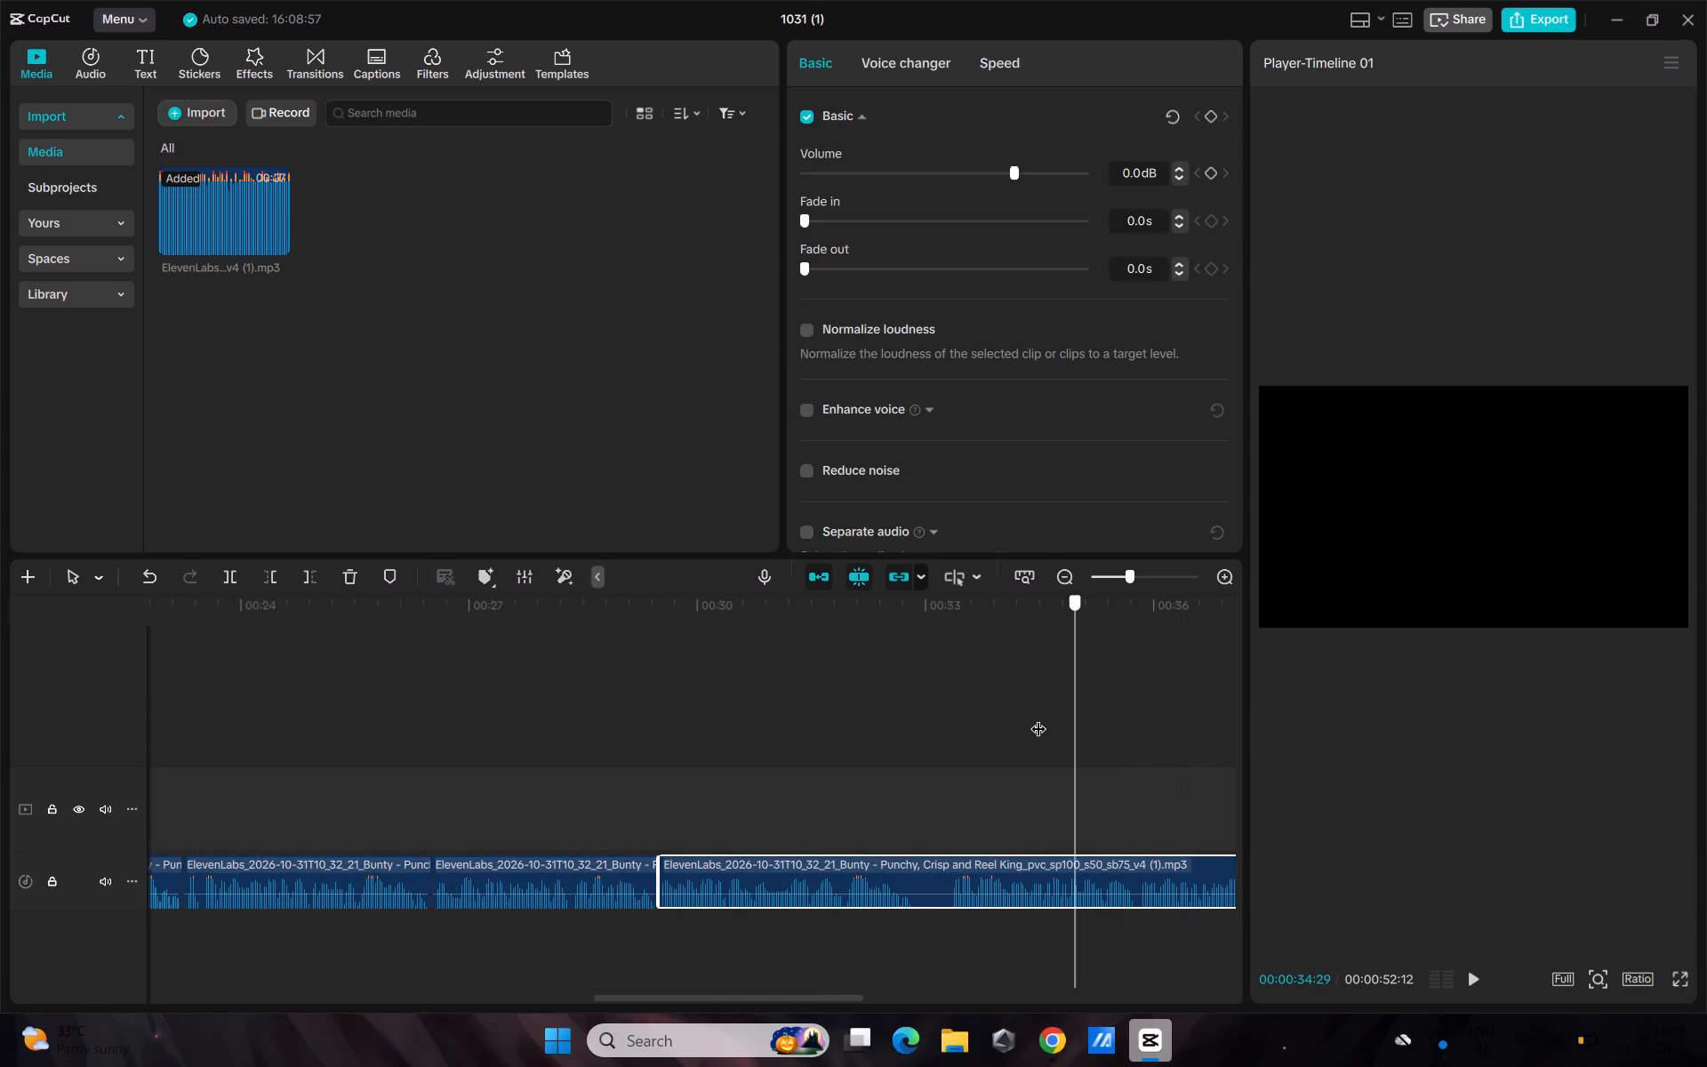
drag(1038, 718, 916, 761)
key(ctrl+b)
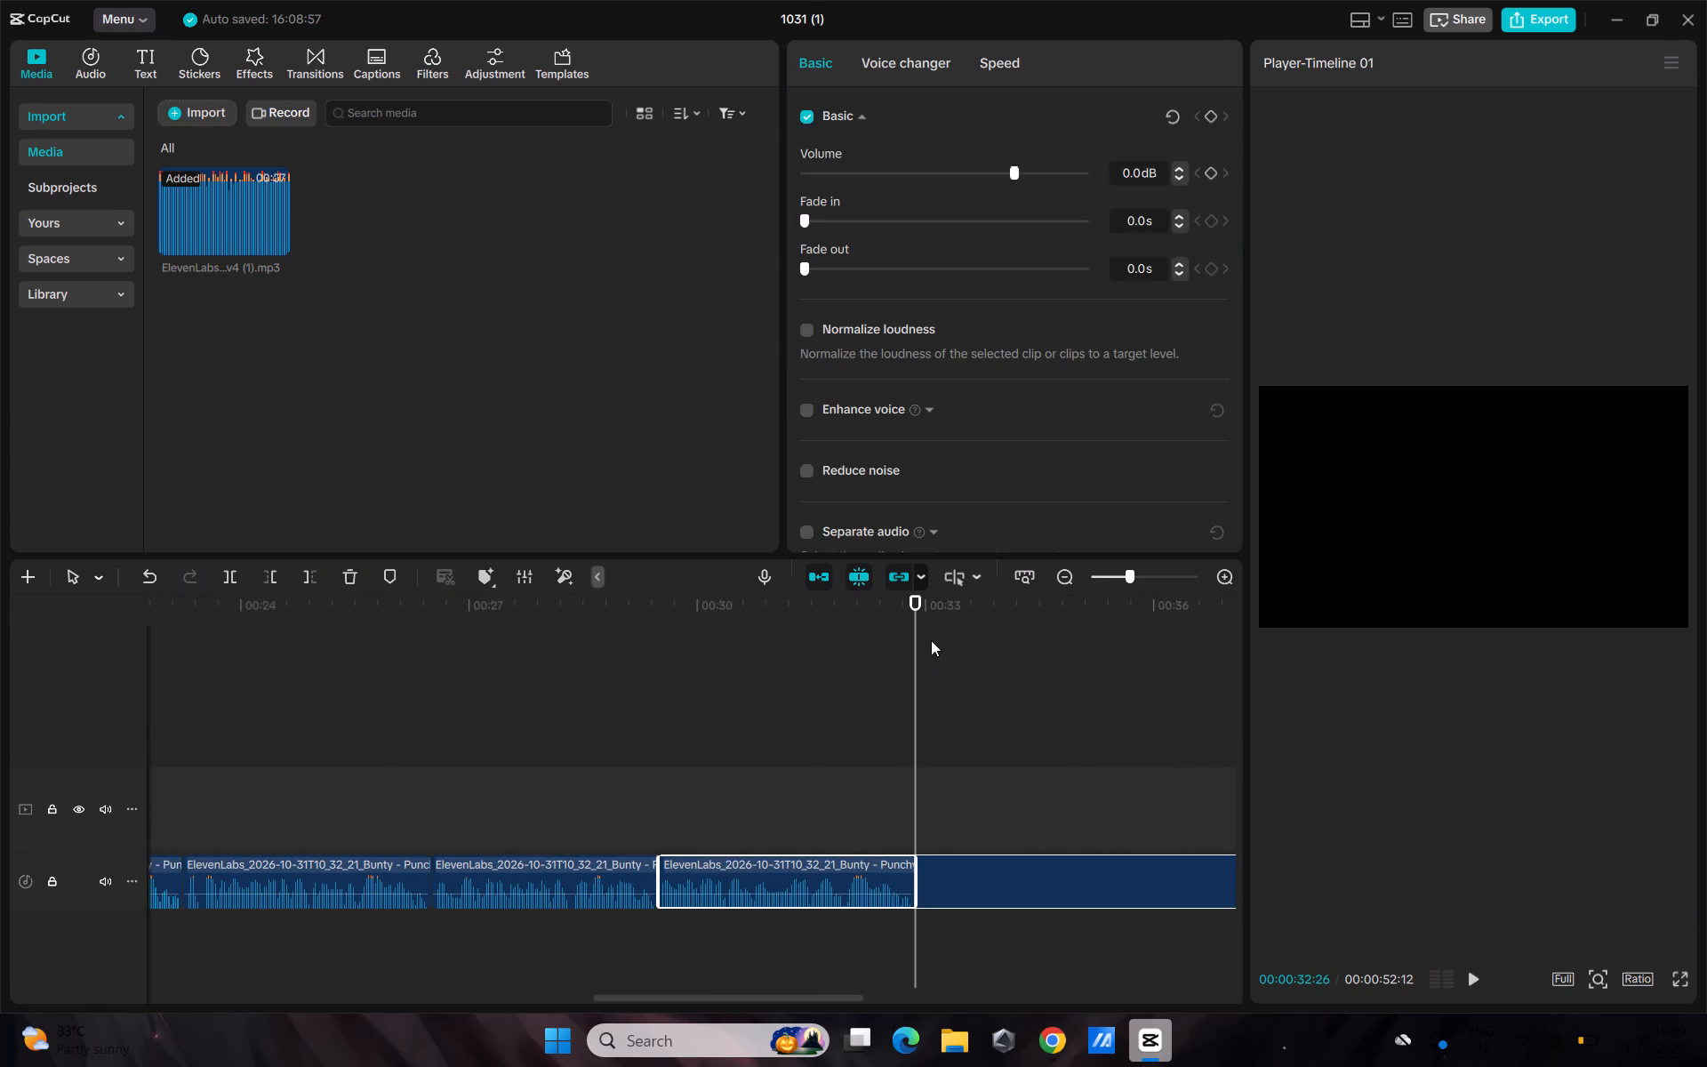
drag(916, 608, 947, 672)
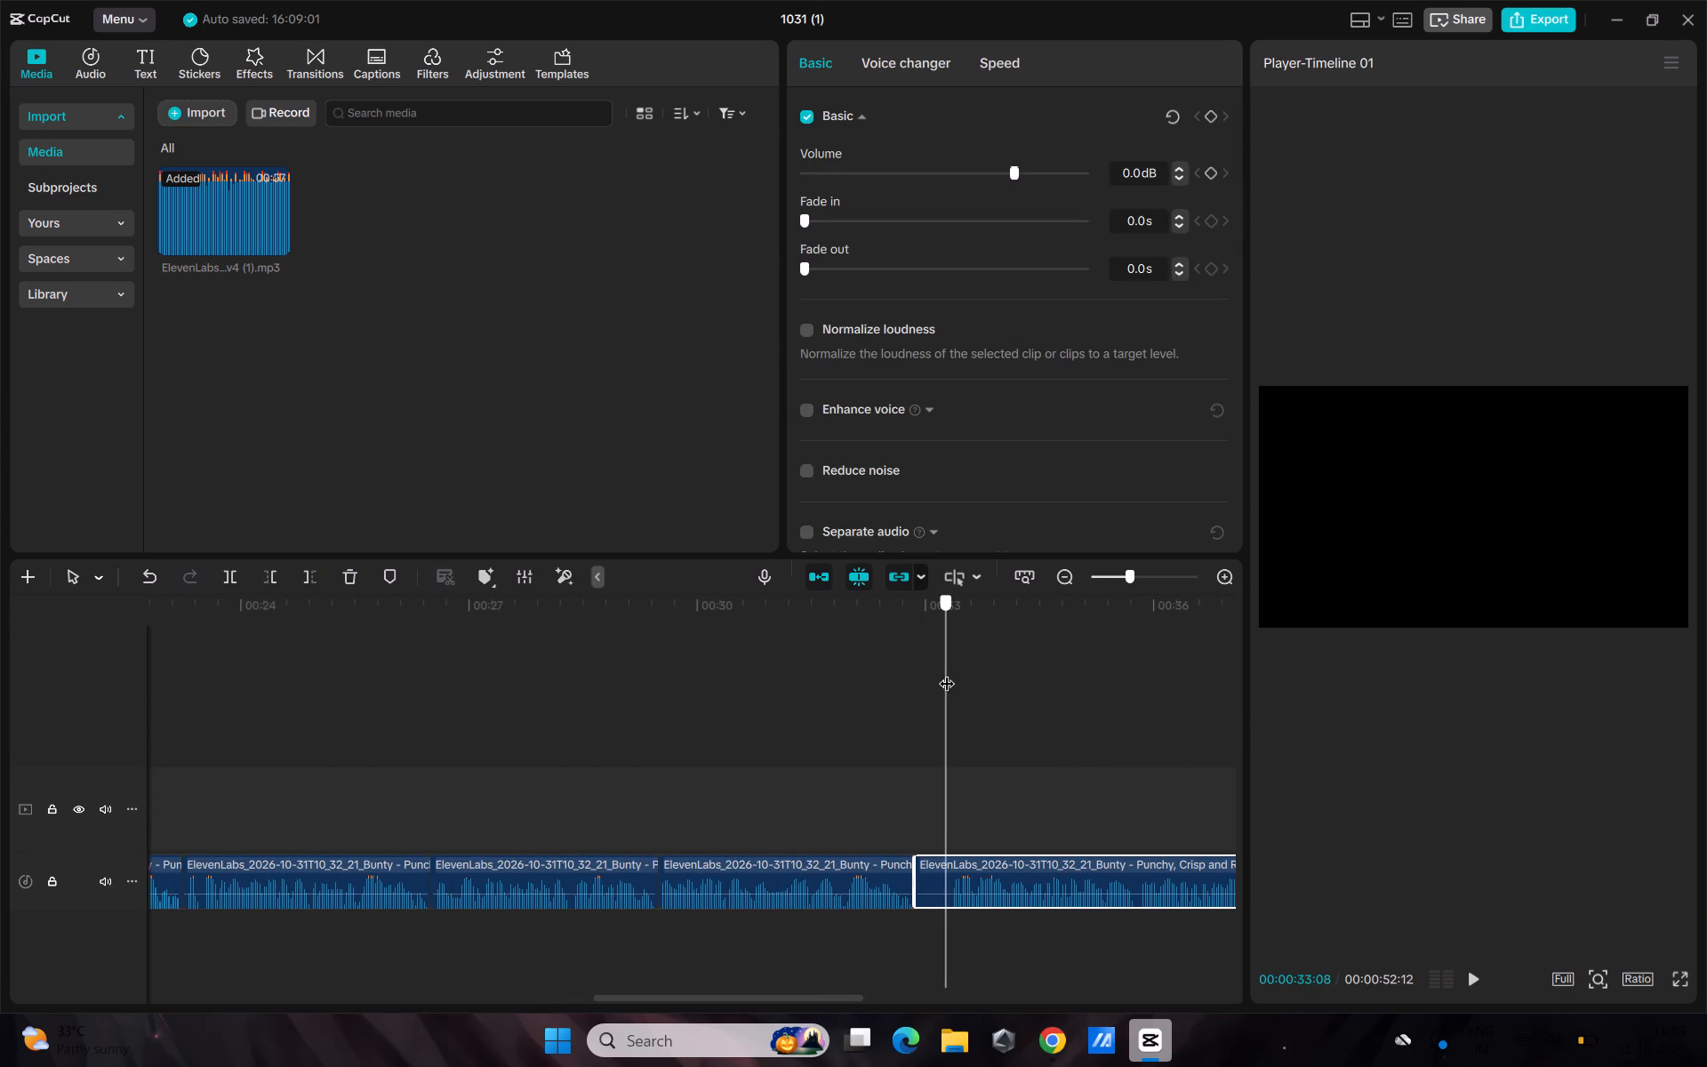
drag(947, 672, 948, 673)
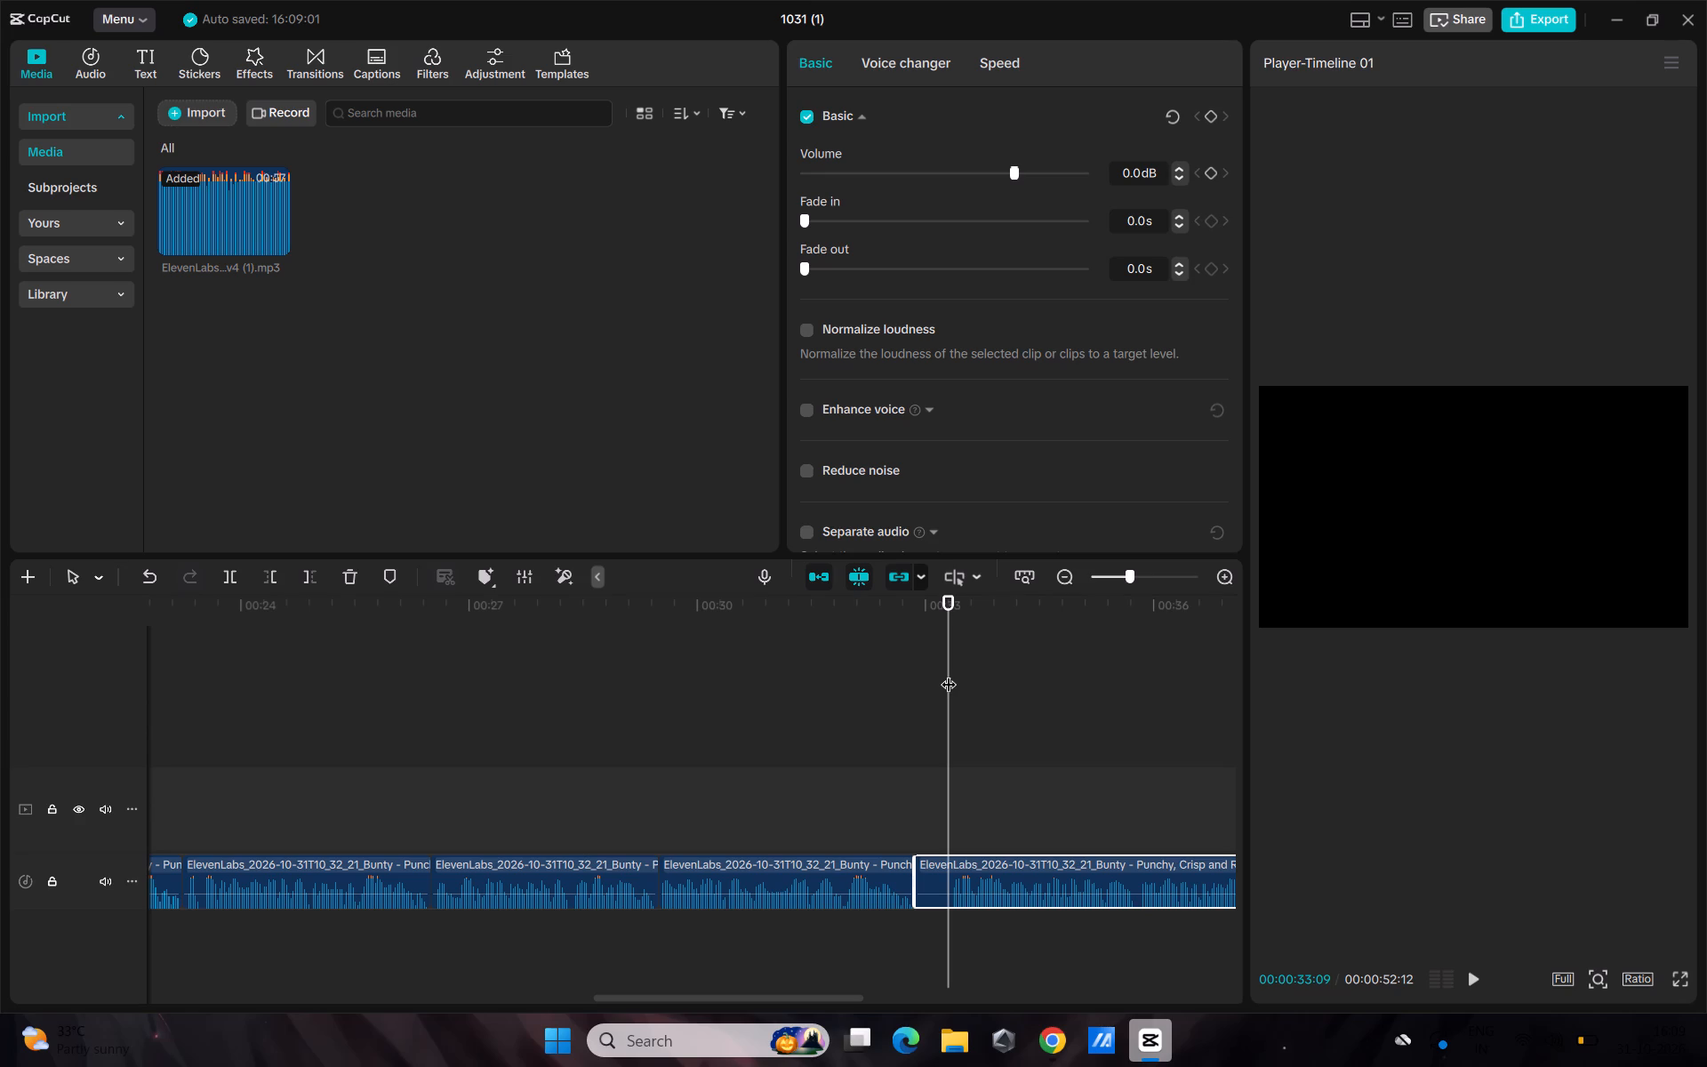
key(ctrl+b)
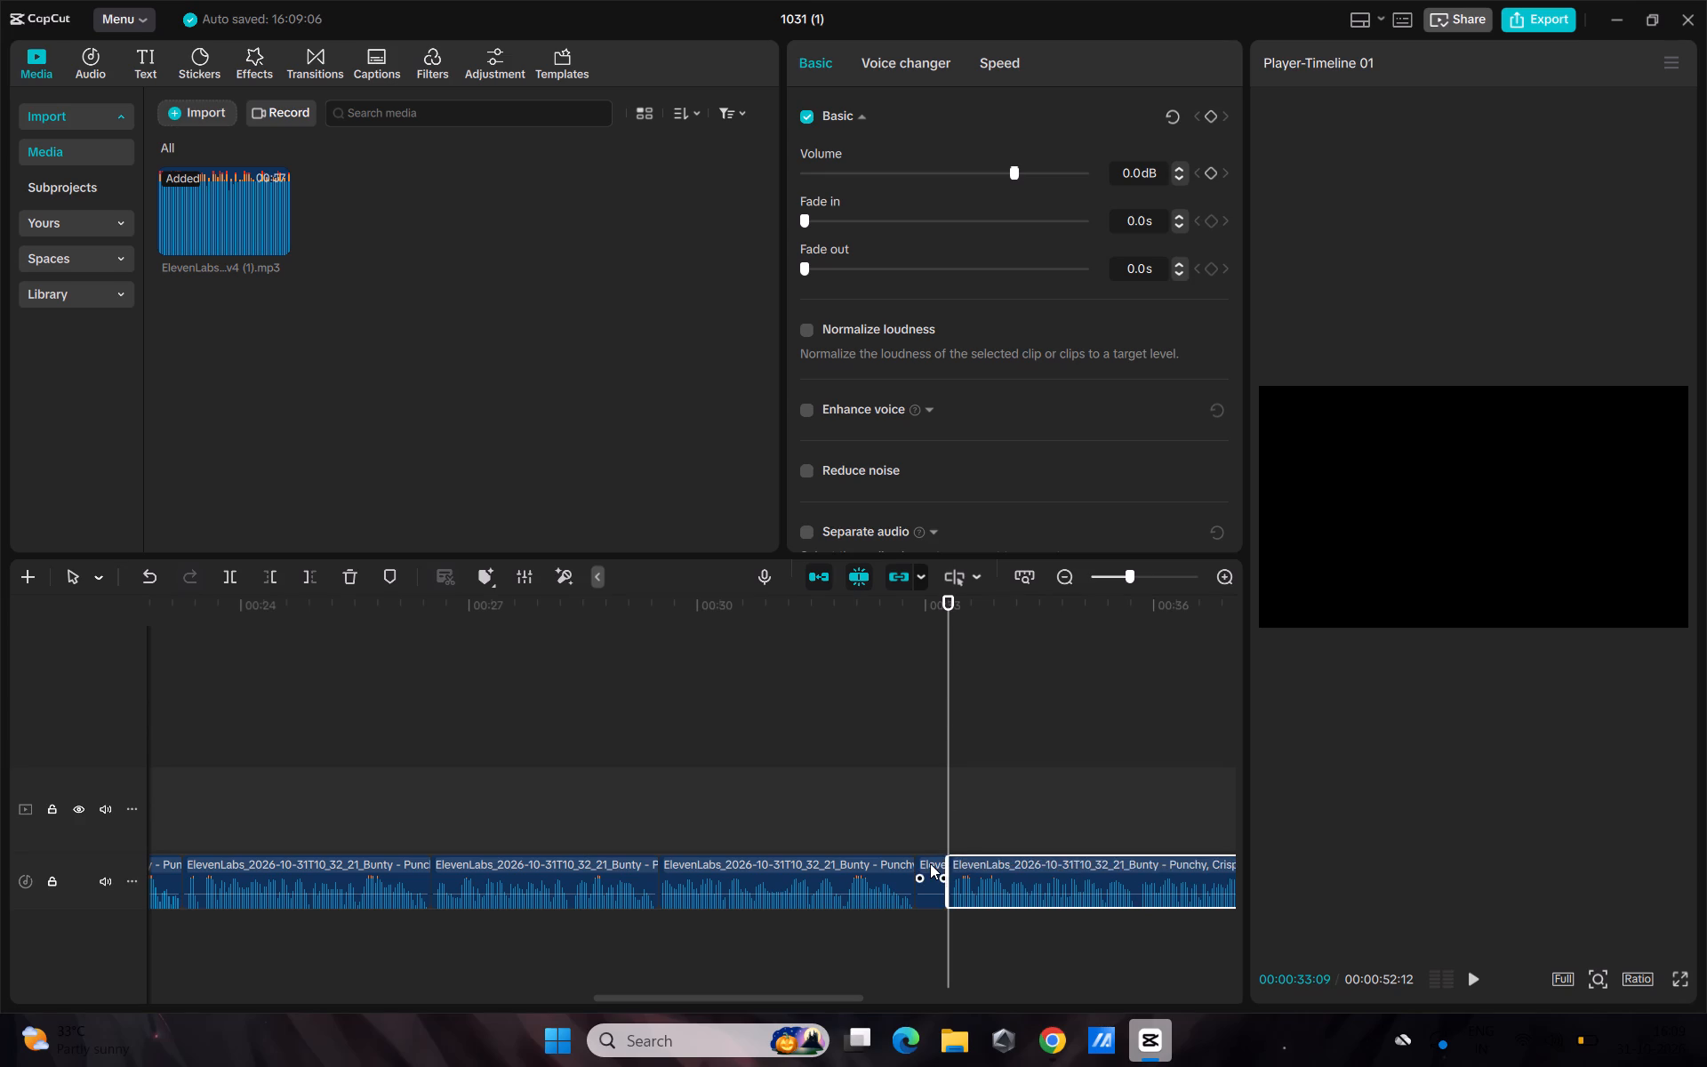
click(929, 864)
key(BackSpace)
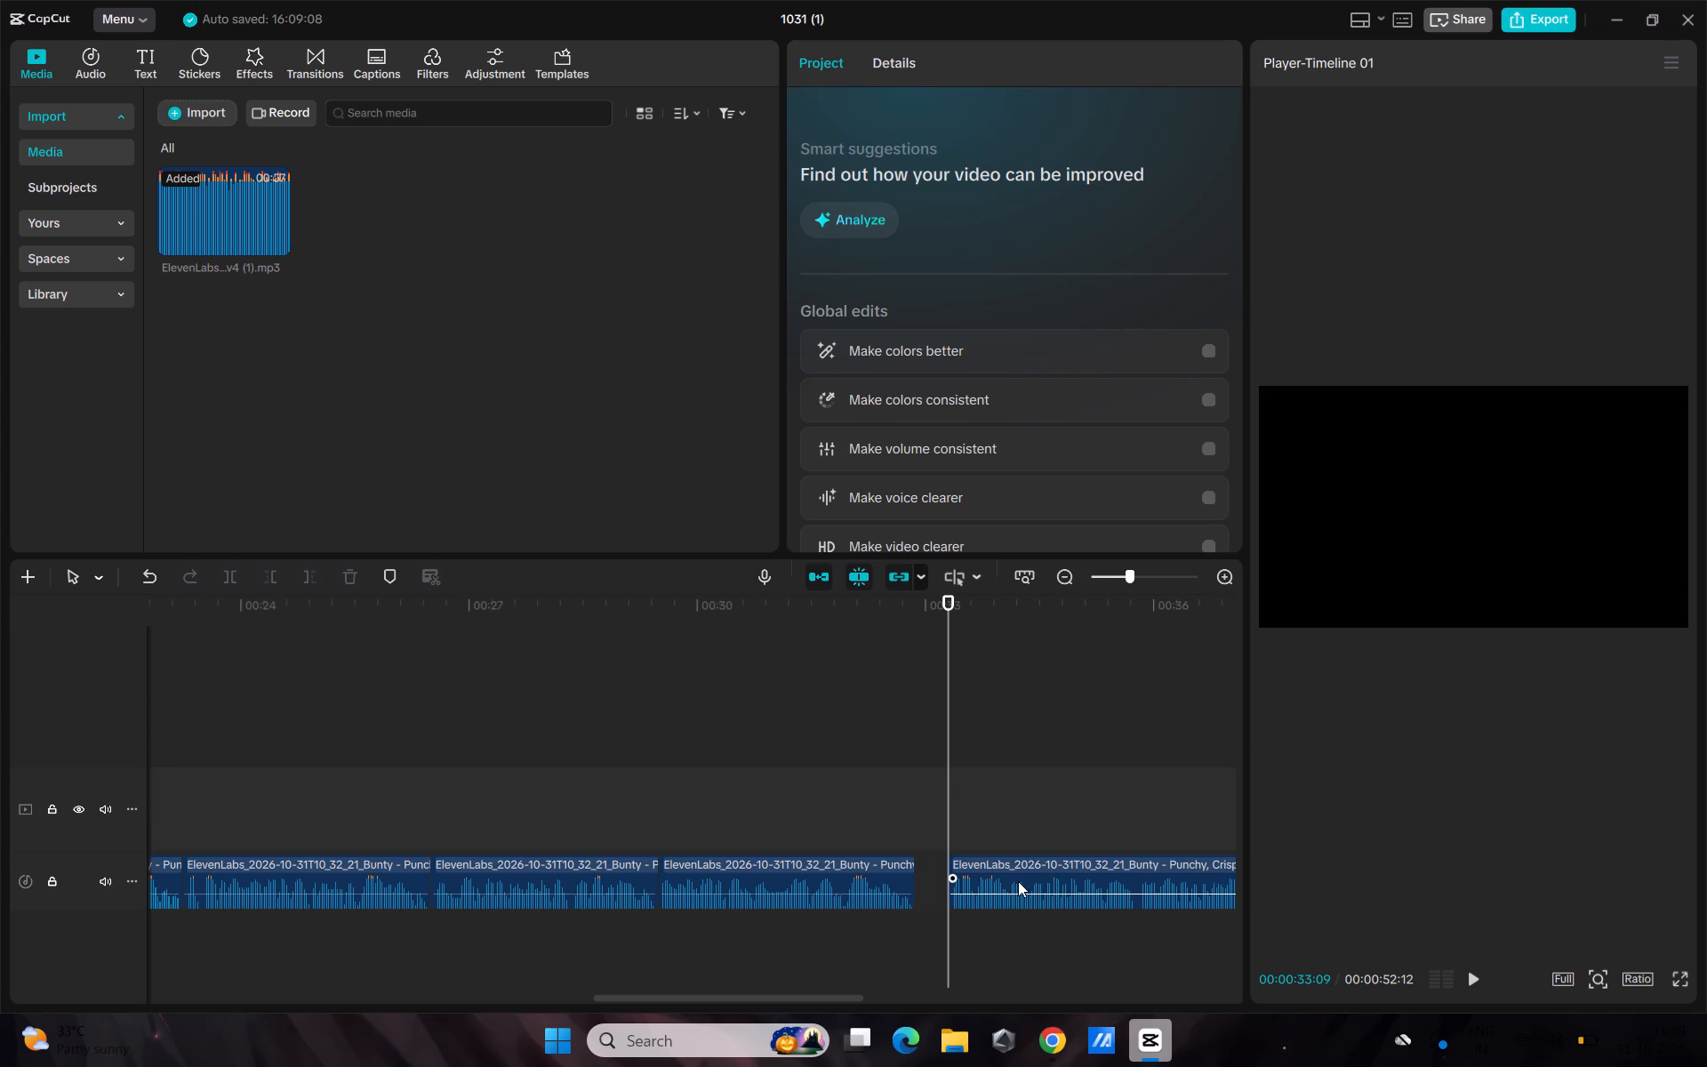
drag(1046, 876, 1014, 877)
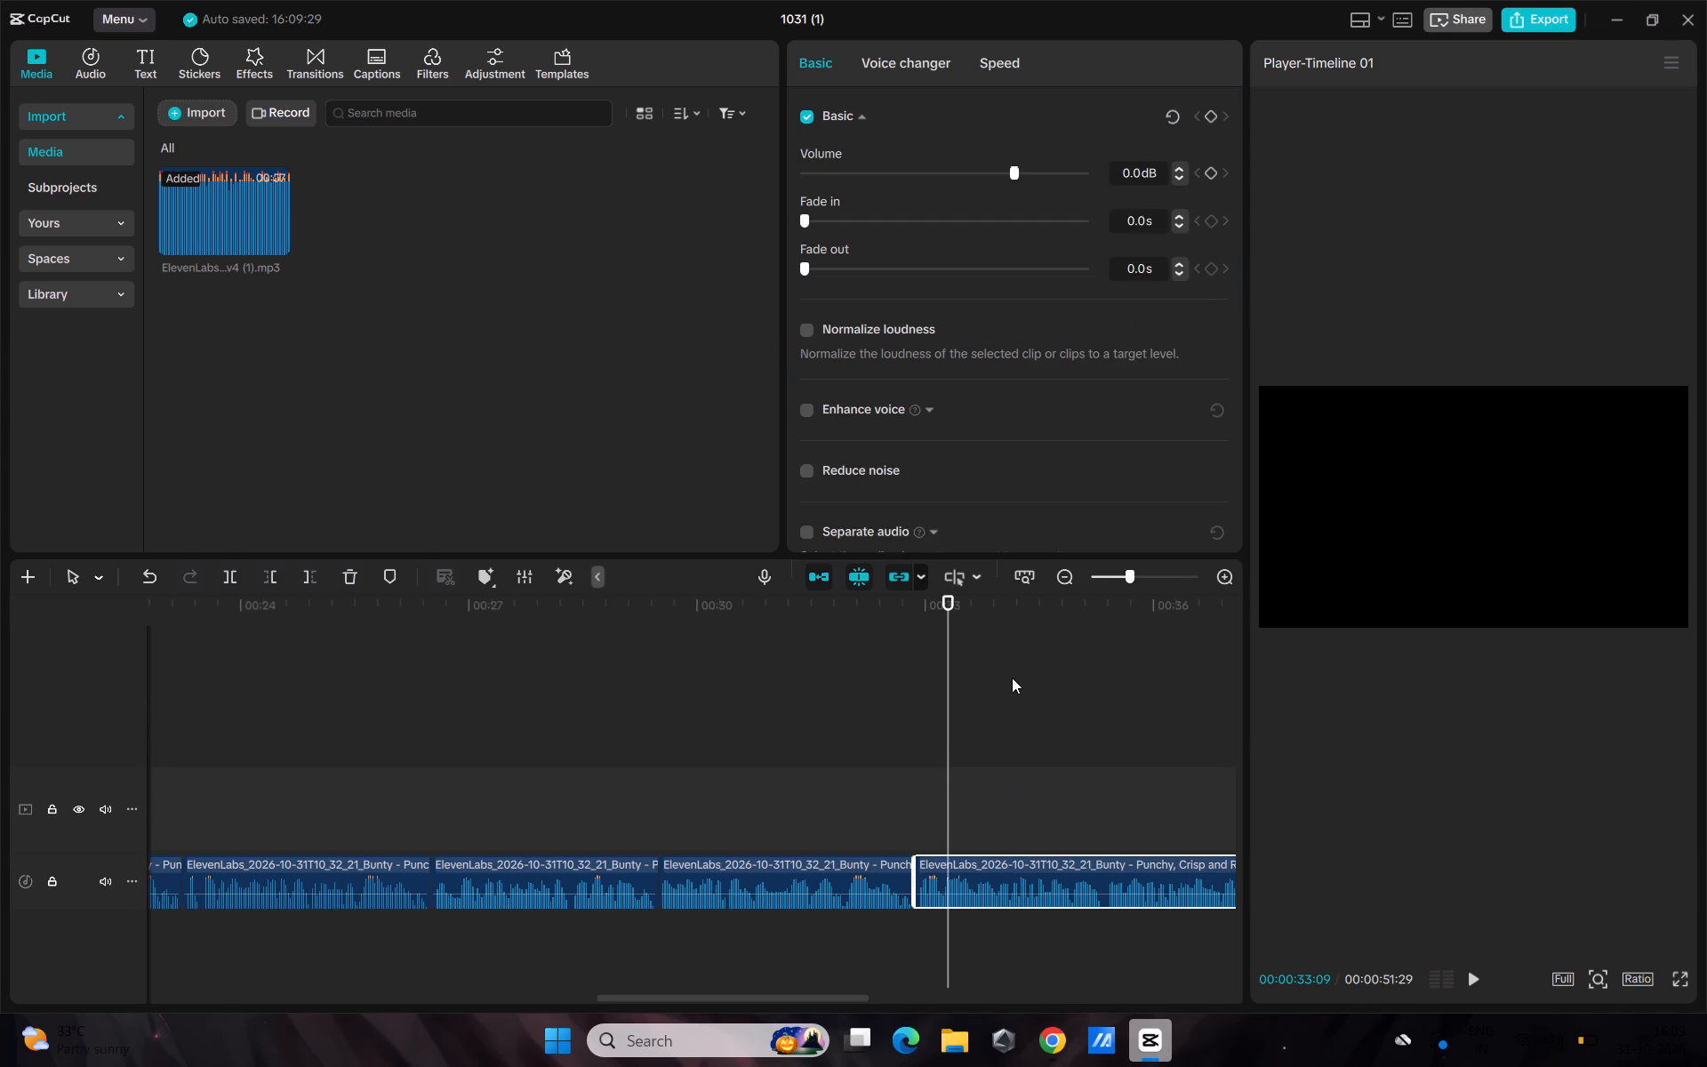
Cut out the voiceover pause between 00:00:37:08 and 00:00:37:16 and close the gap.
drag(943, 599, 853, 756)
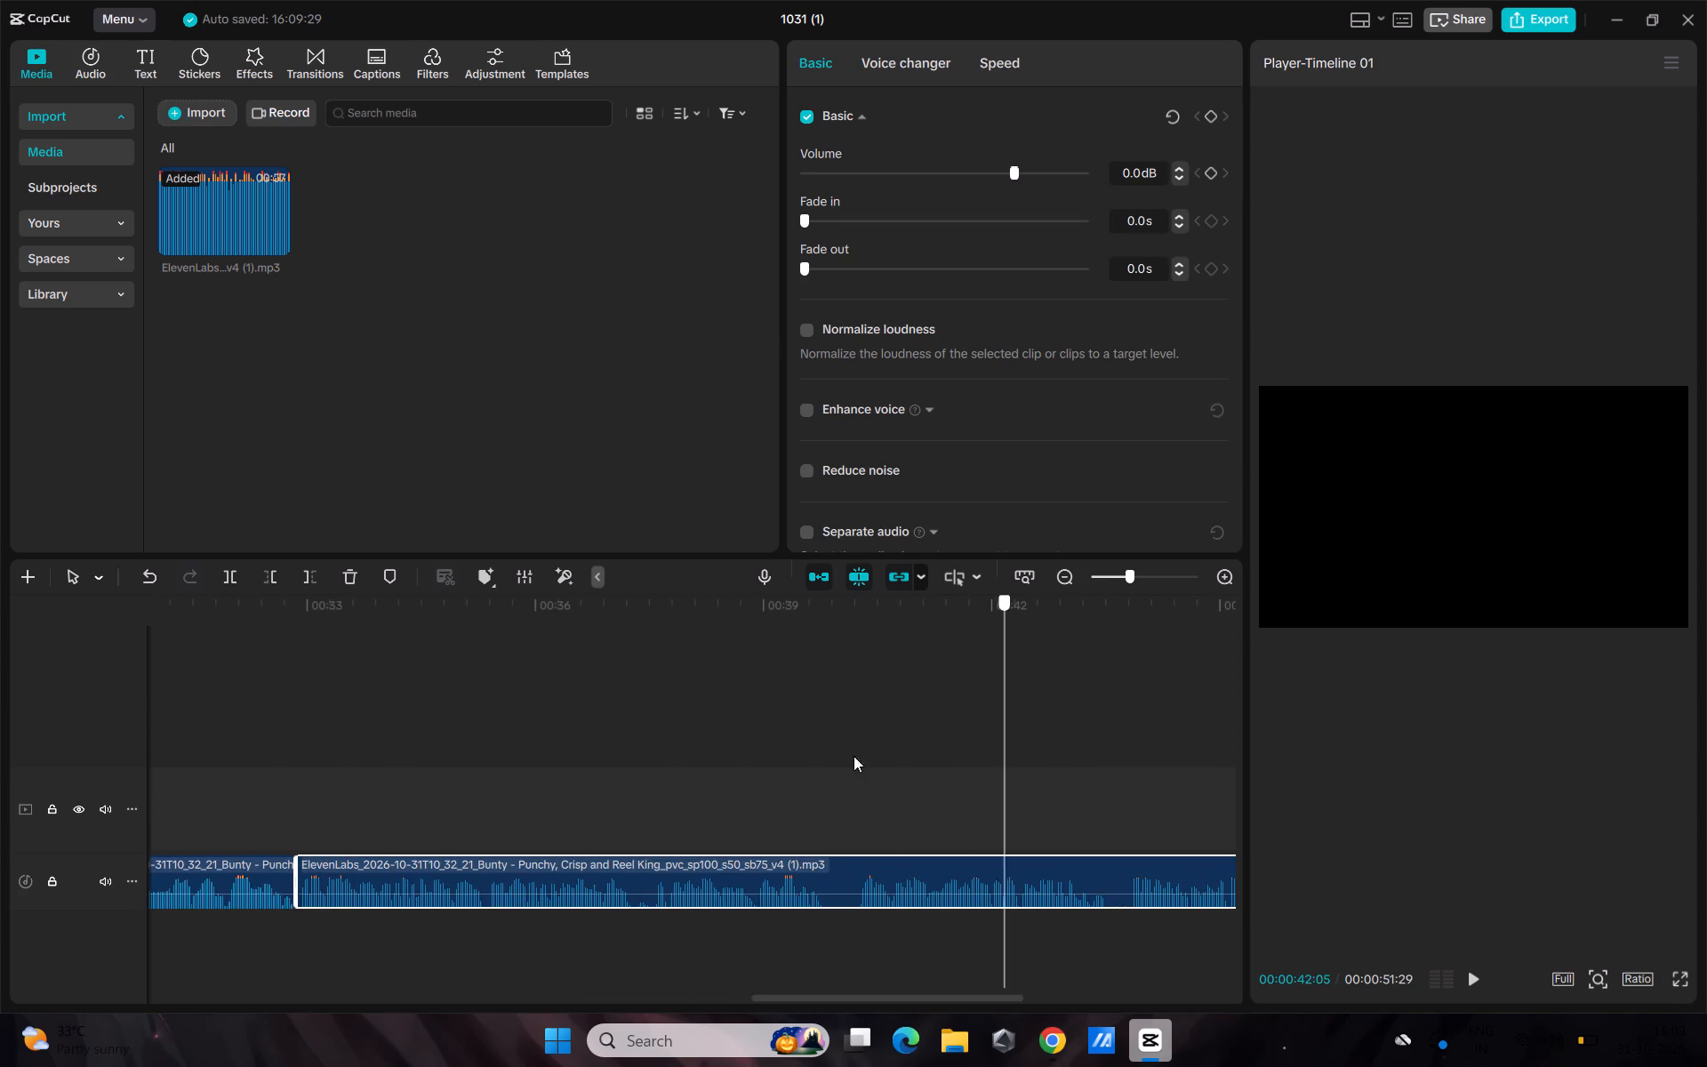
drag(853, 756, 632, 797)
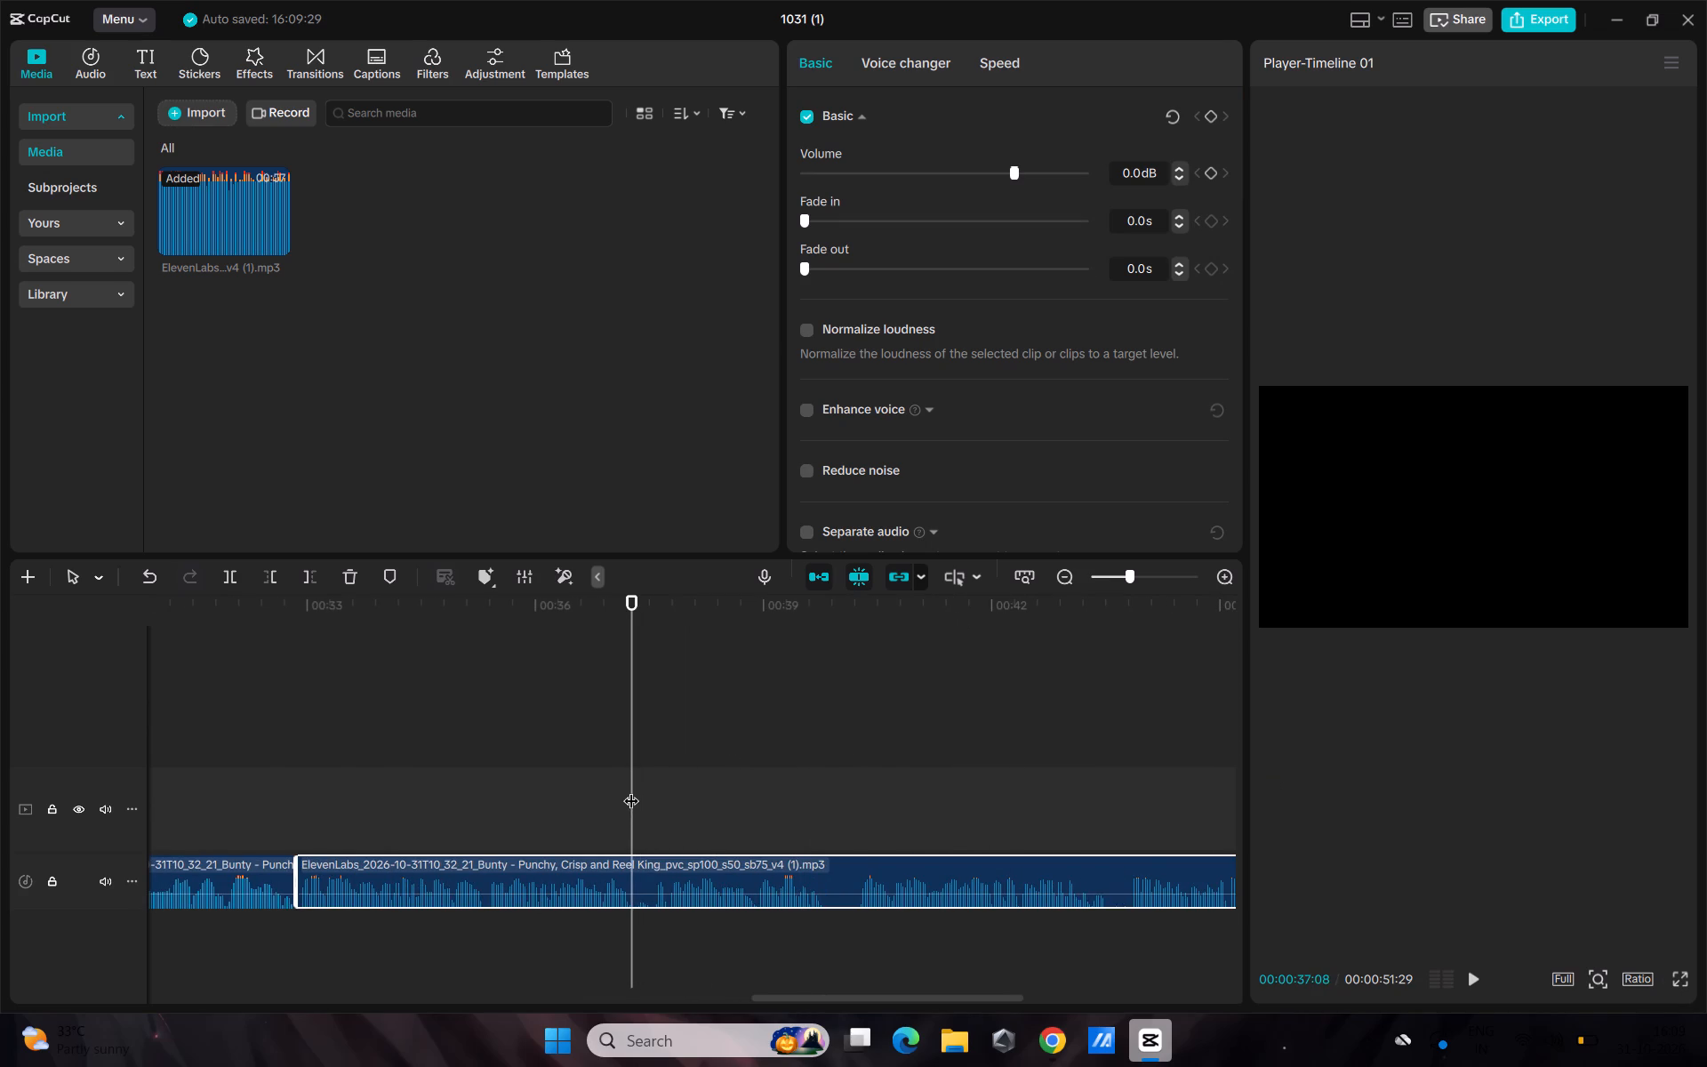
key(ctrl+b)
drag(633, 623, 648, 660)
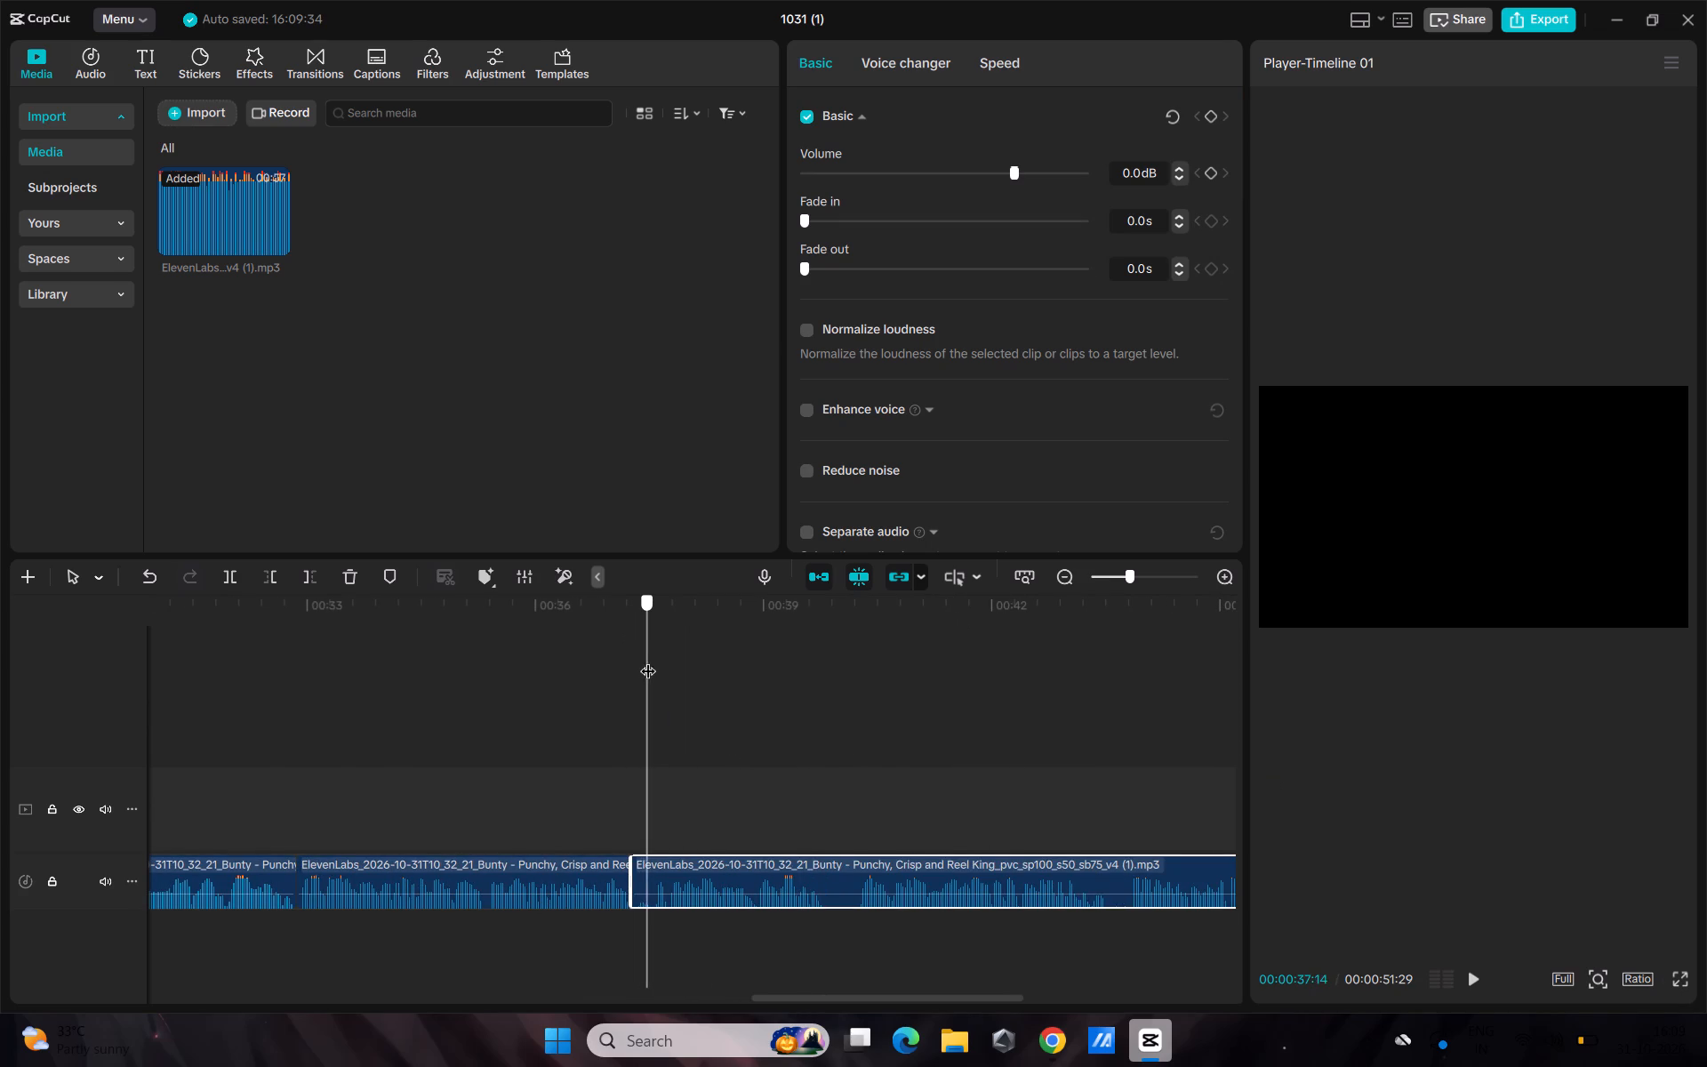
drag(648, 660, 653, 670)
key(ctrl+b)
click(636, 873)
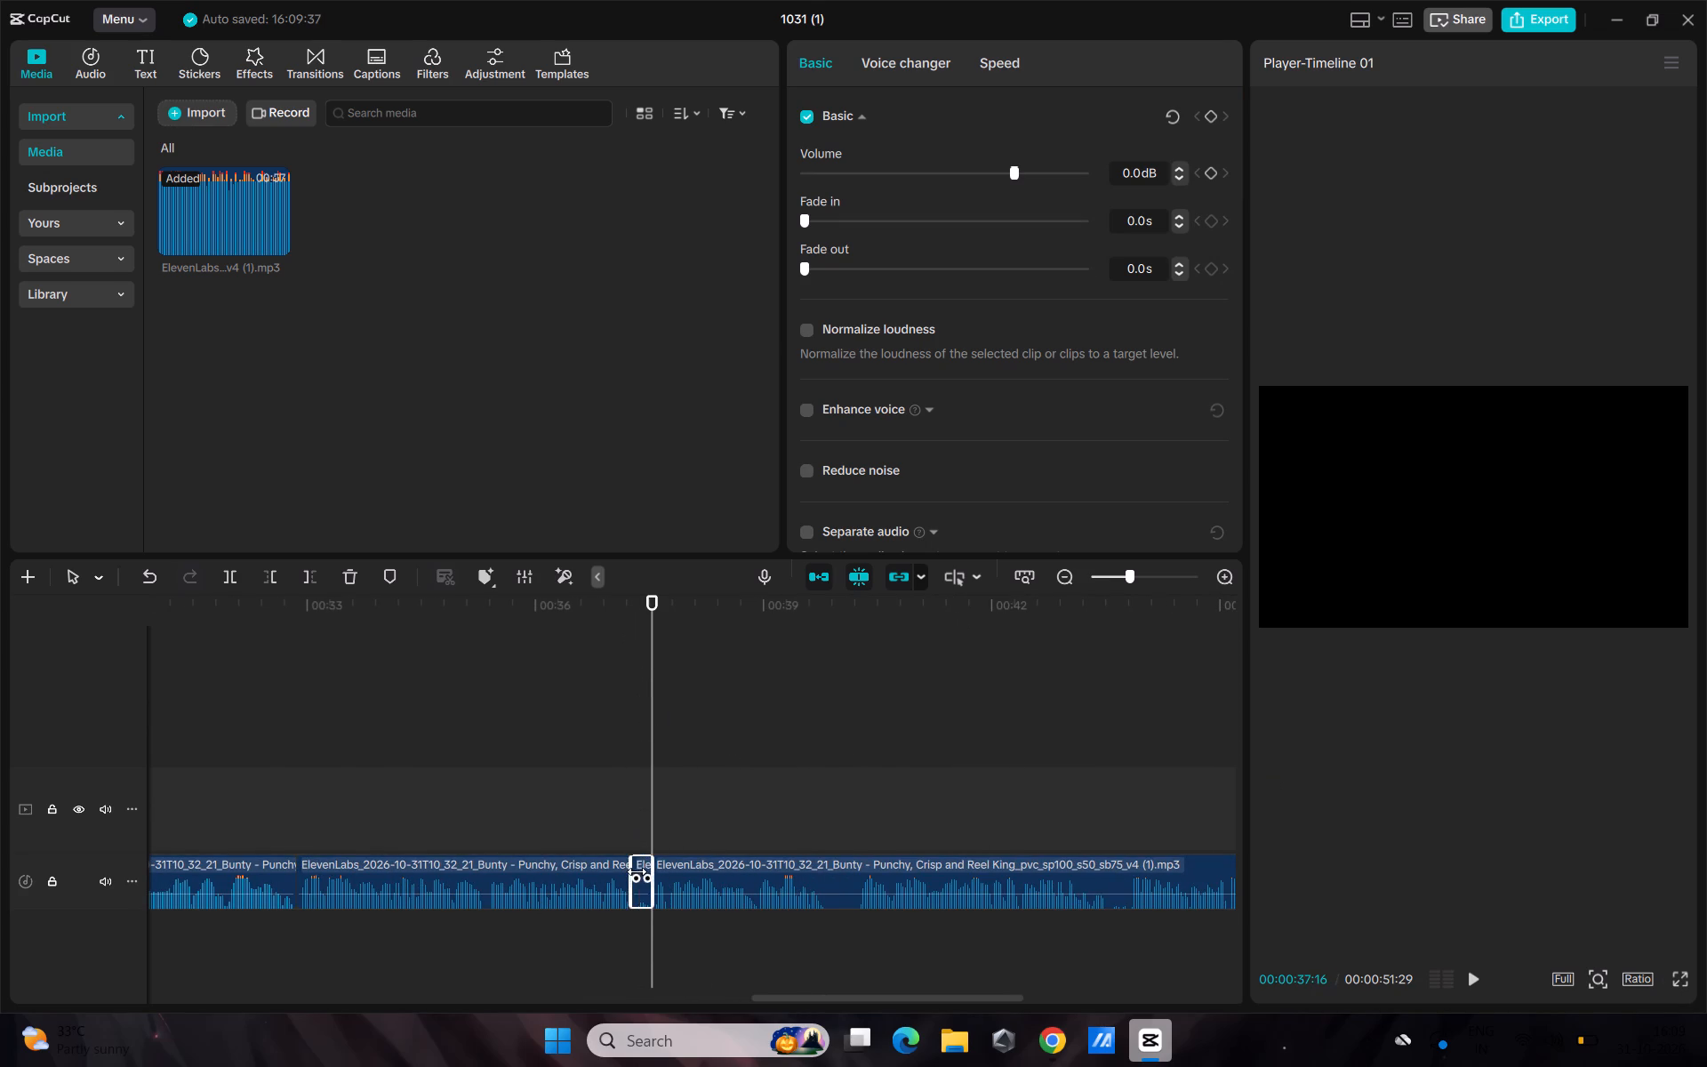
key(BackSpace)
drag(719, 882, 697, 881)
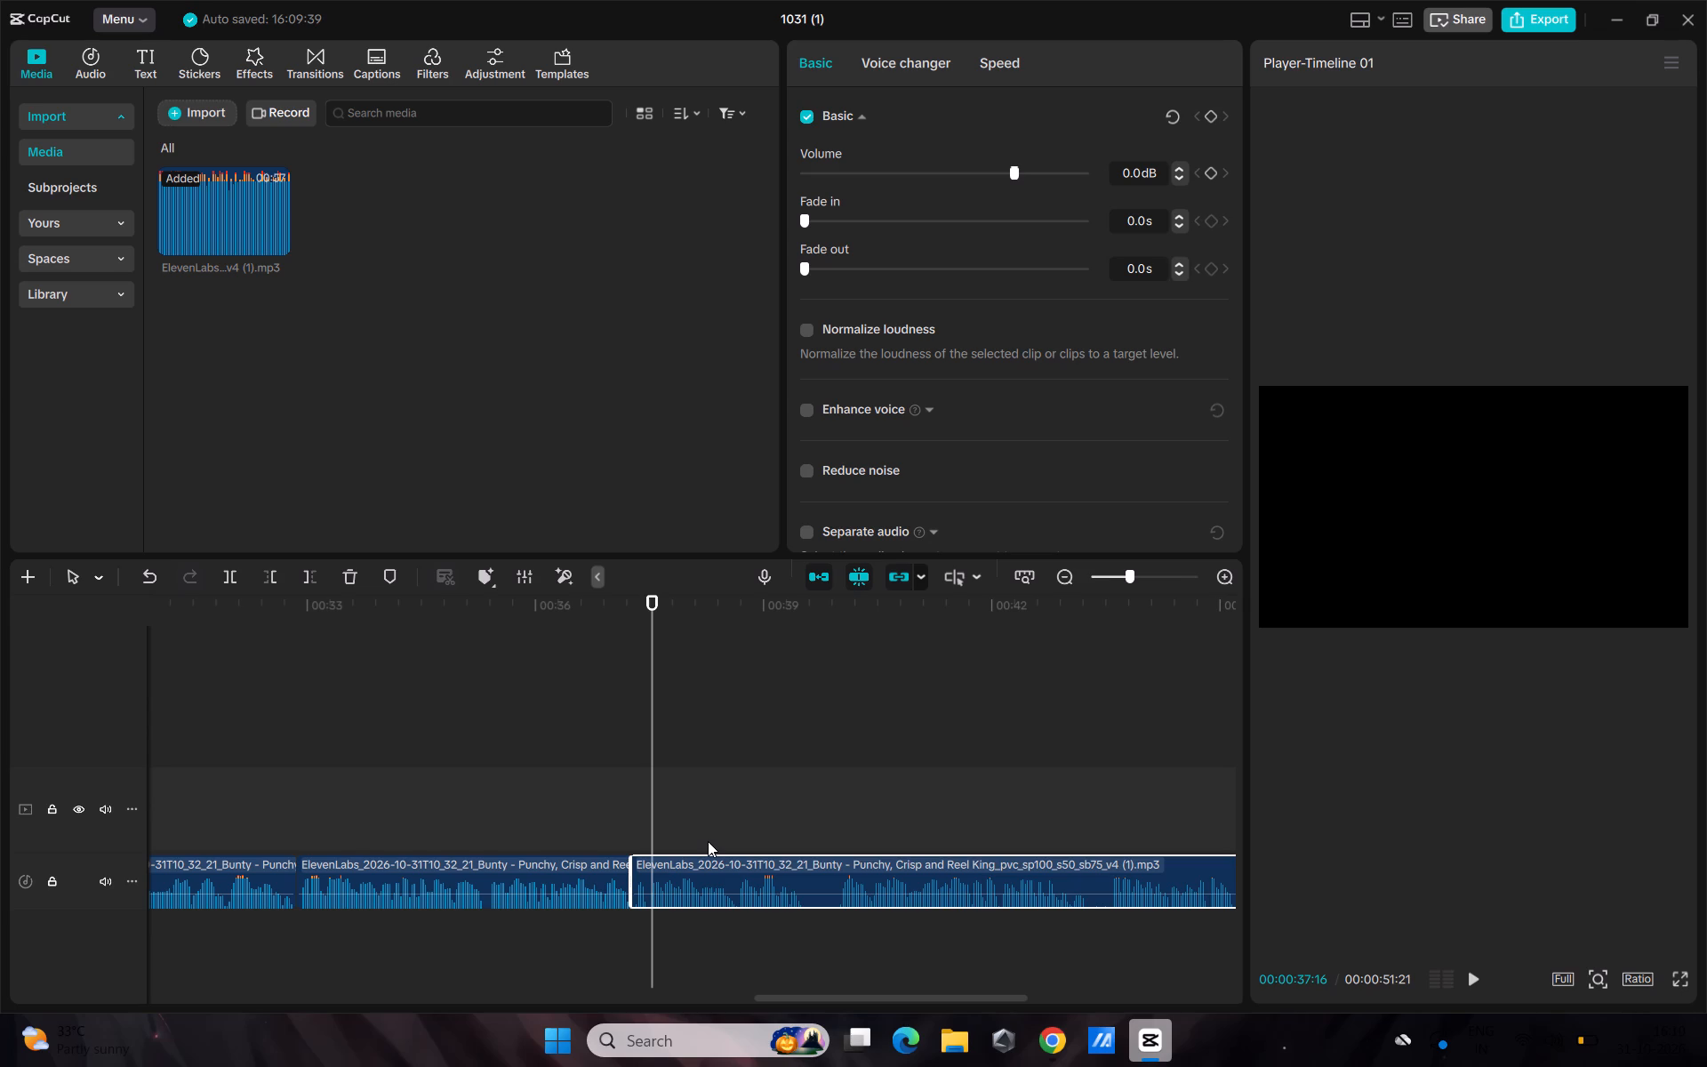
Cut out the voiceover pause between 00:00:39:16 and 00:00:39:29 and shift the following clip back to close the gap.
scroll(708, 841, down, 3)
click(781, 605)
drag(781, 605, 807, 616)
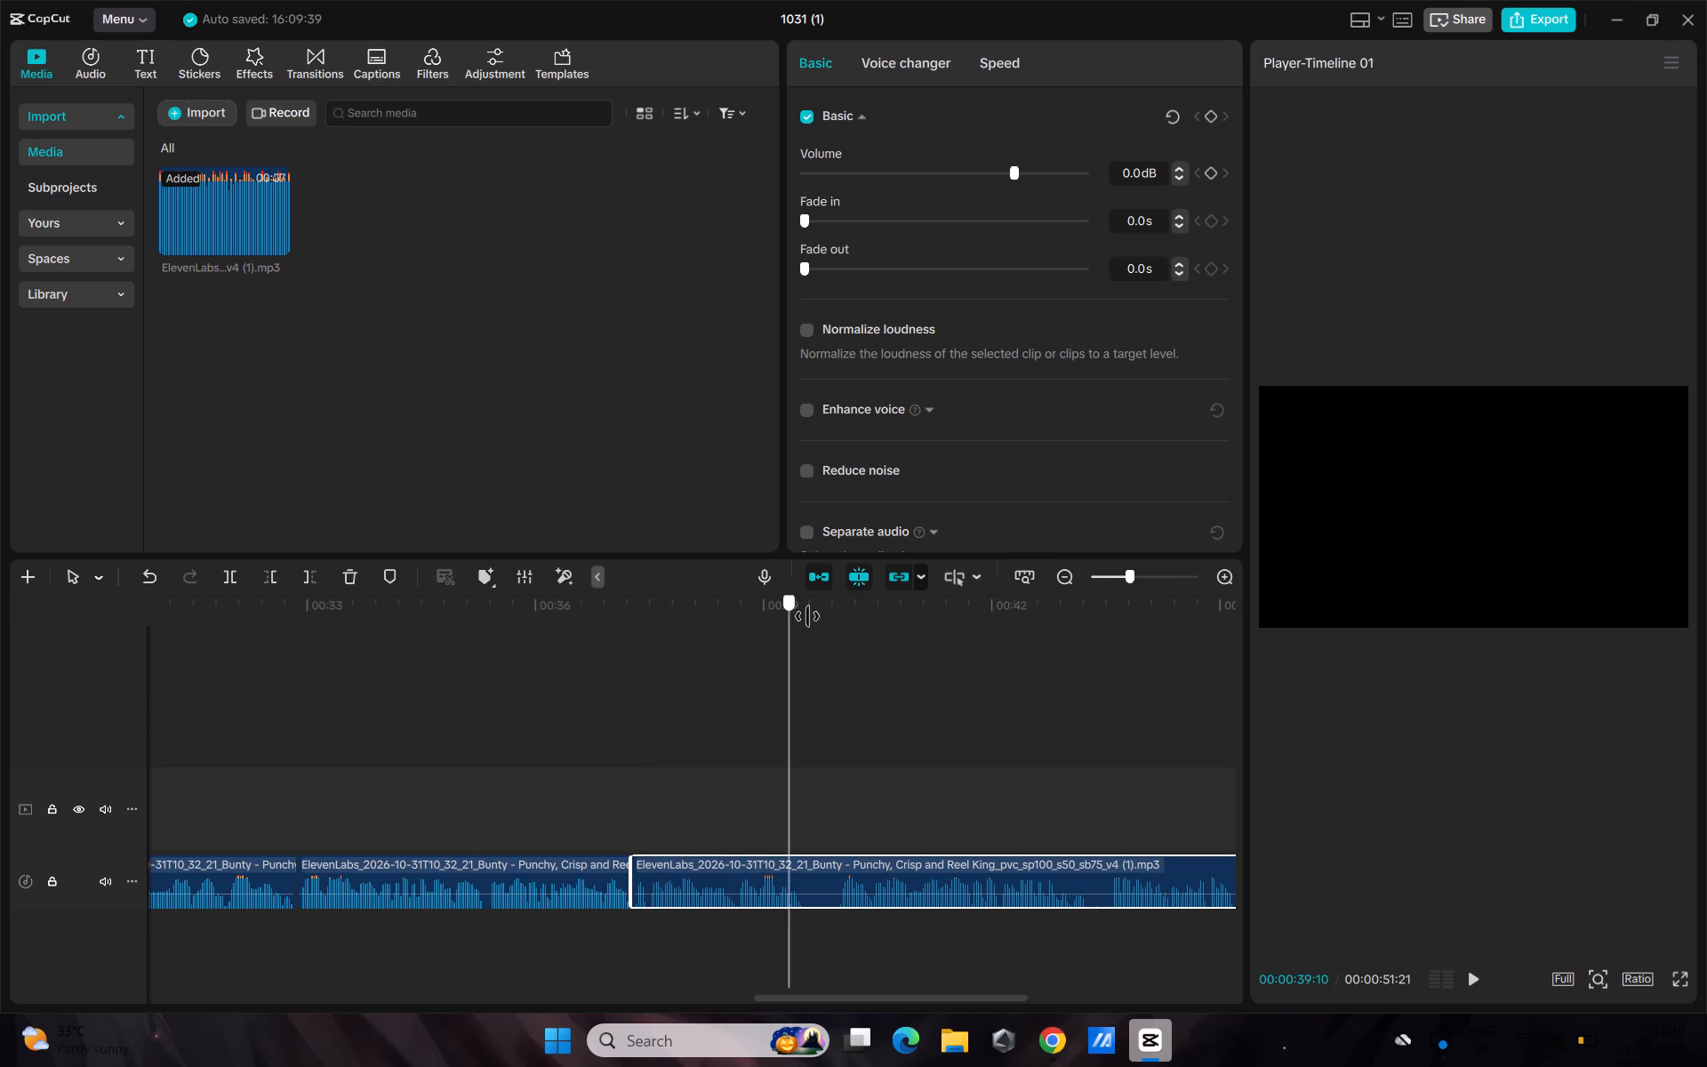
drag(807, 616, 805, 731)
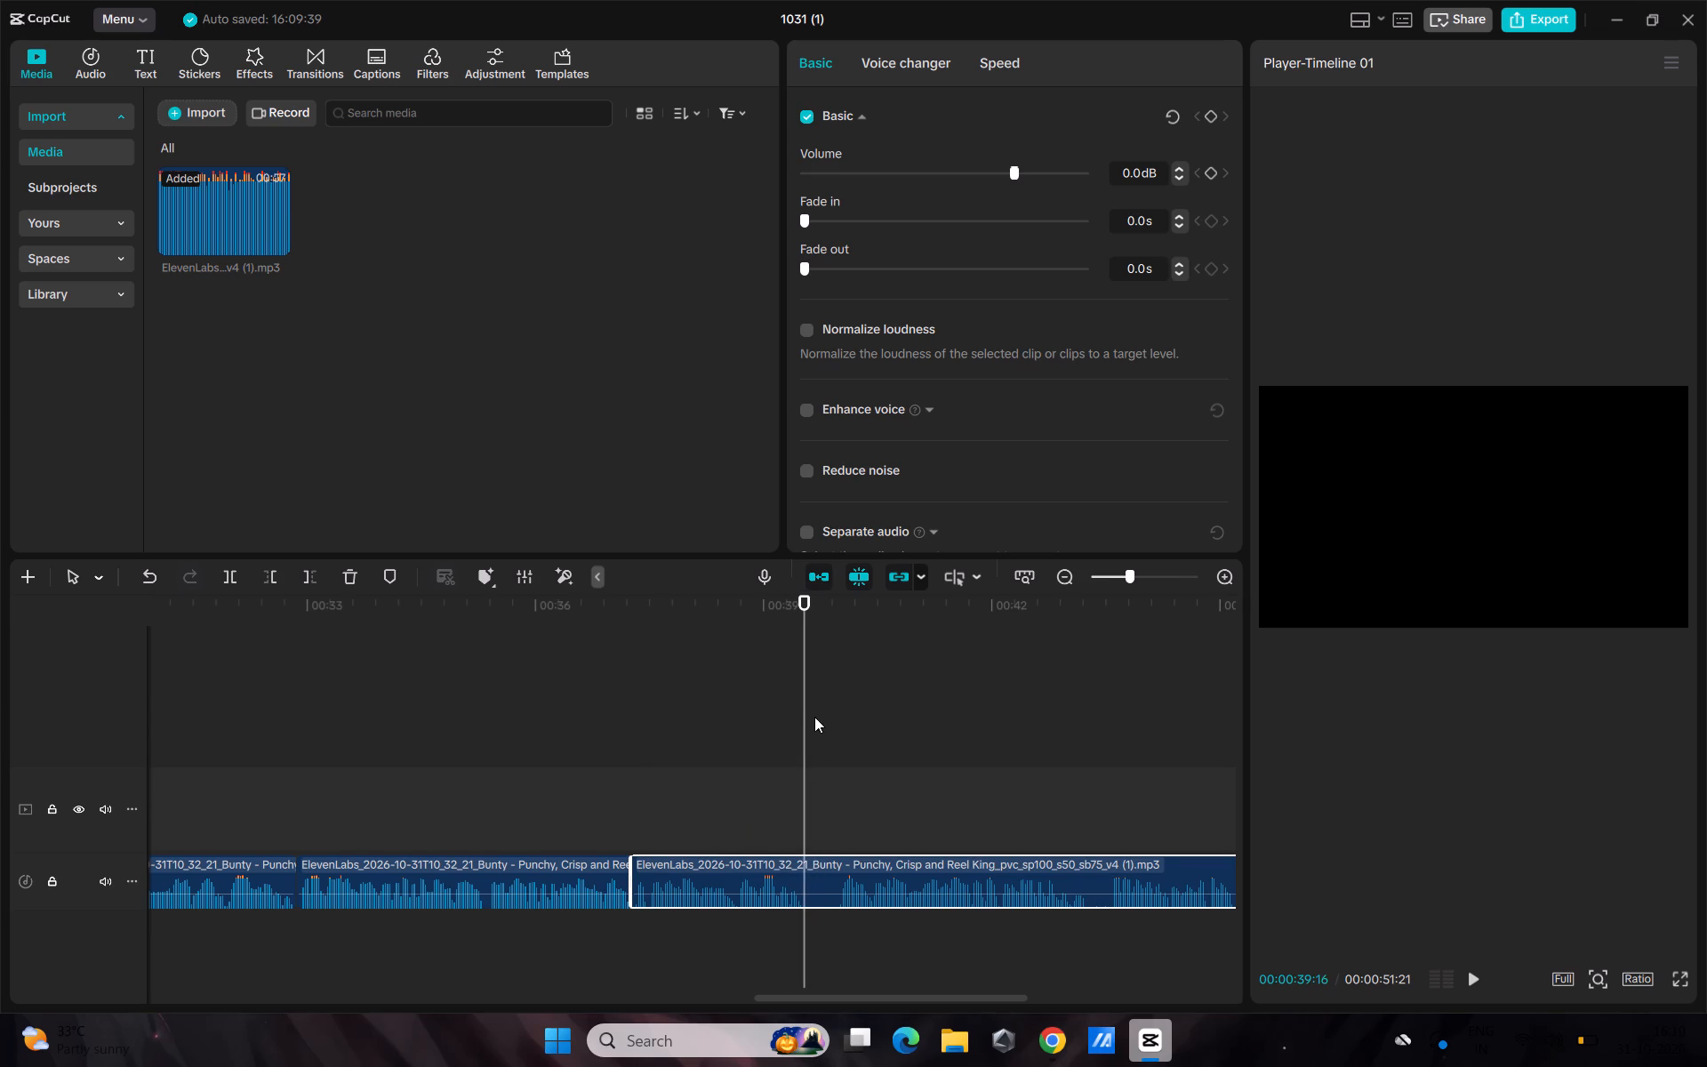
key(ctrl+b)
drag(809, 603, 837, 658)
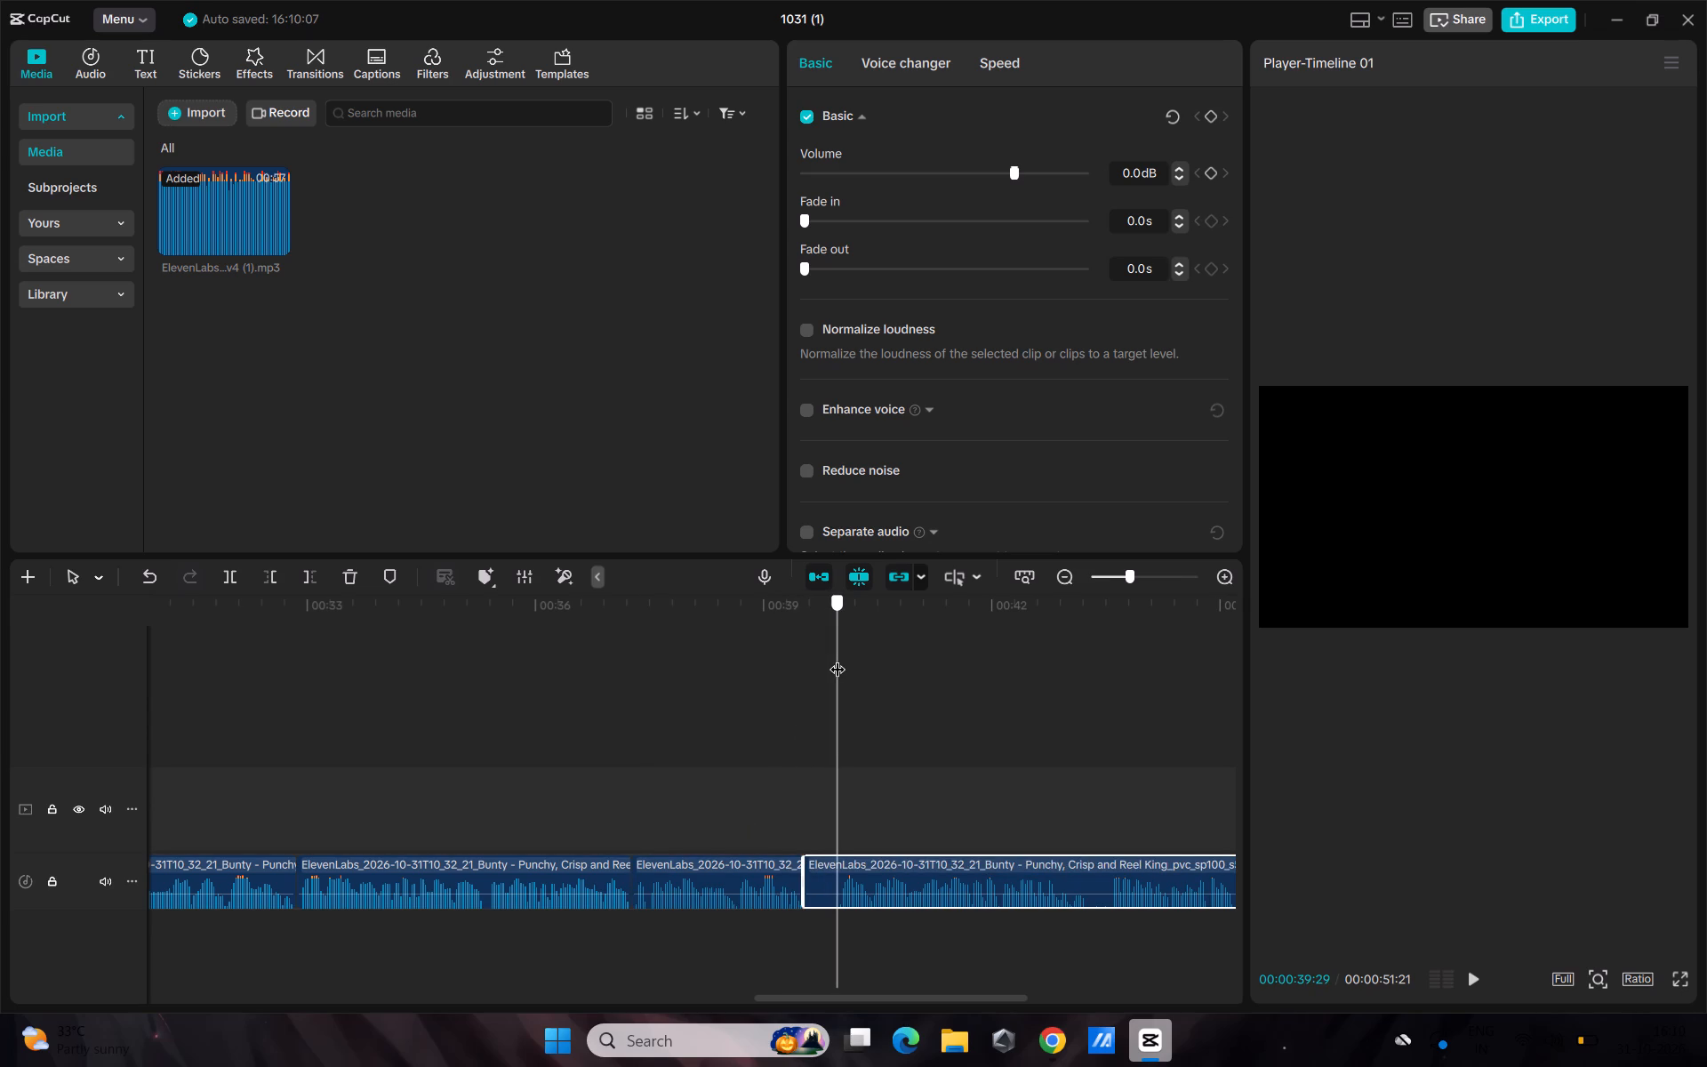
key(ctrl+b)
click(814, 885)
key(BackSpace)
drag(901, 868, 891, 866)
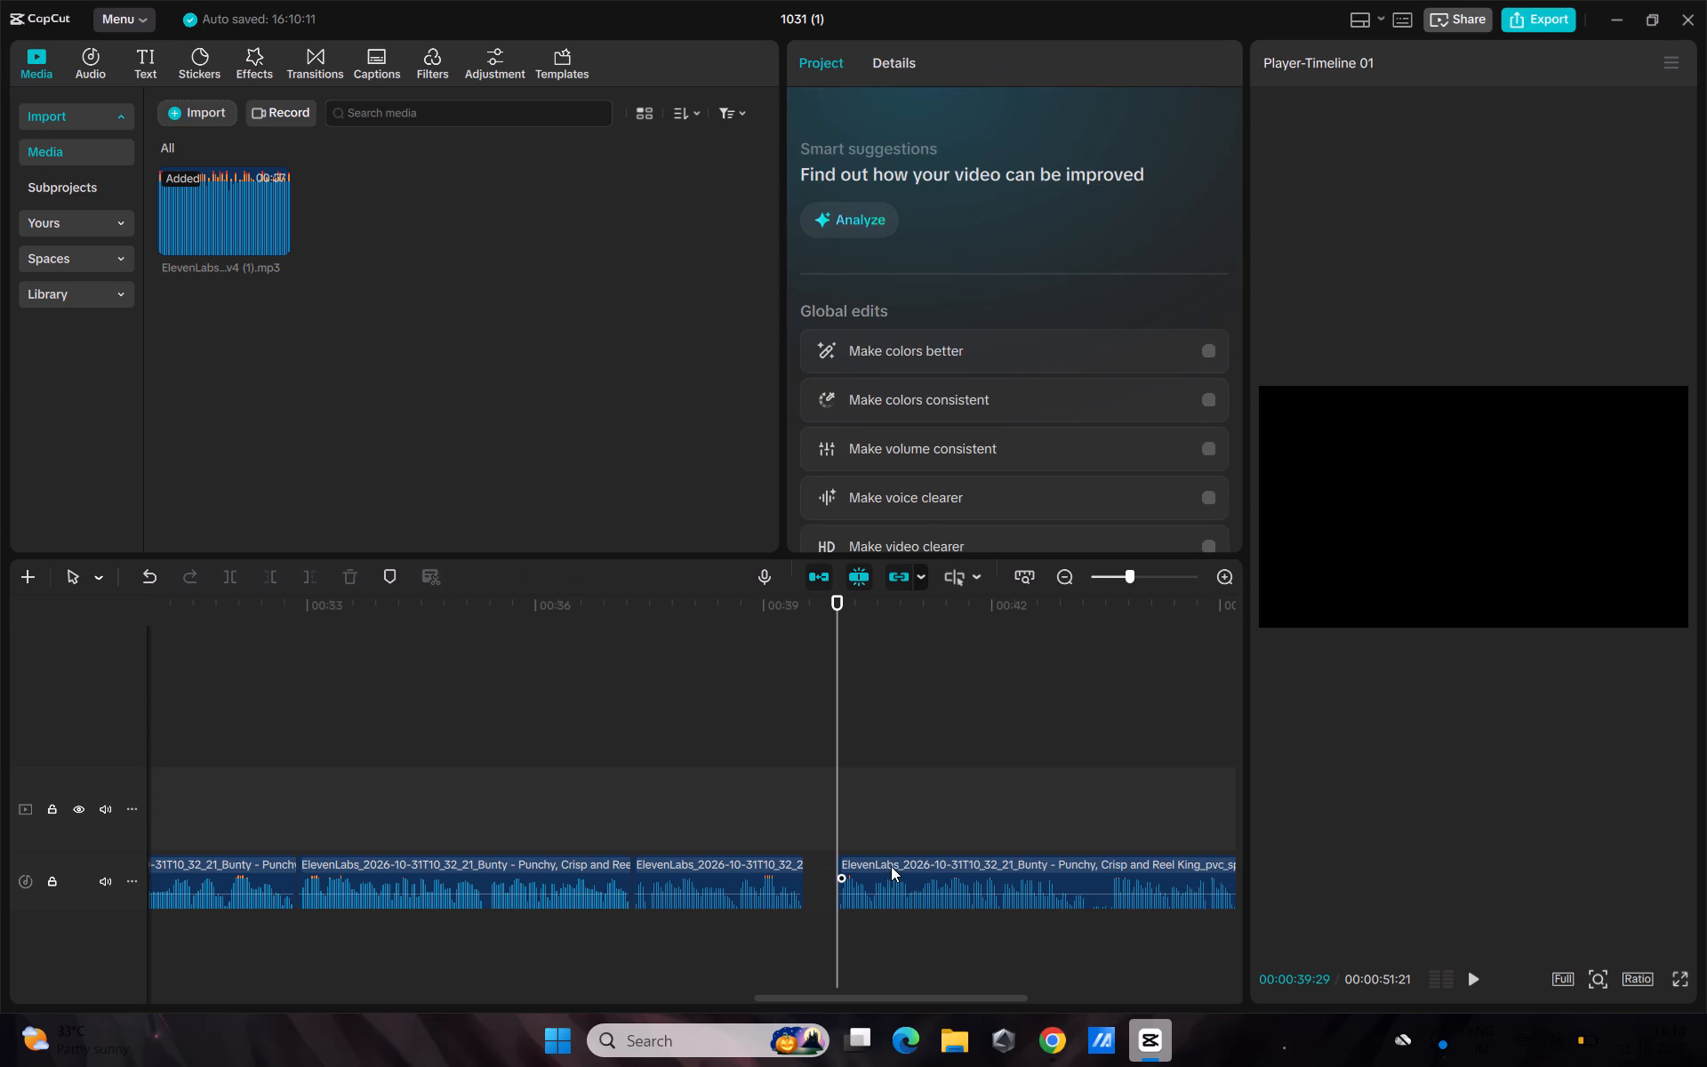
drag(891, 866, 867, 871)
Cut out the brief voiceover pause ending at 00:00:43:03 and shift the following clip back to close the gap.
drag(836, 605, 1038, 737)
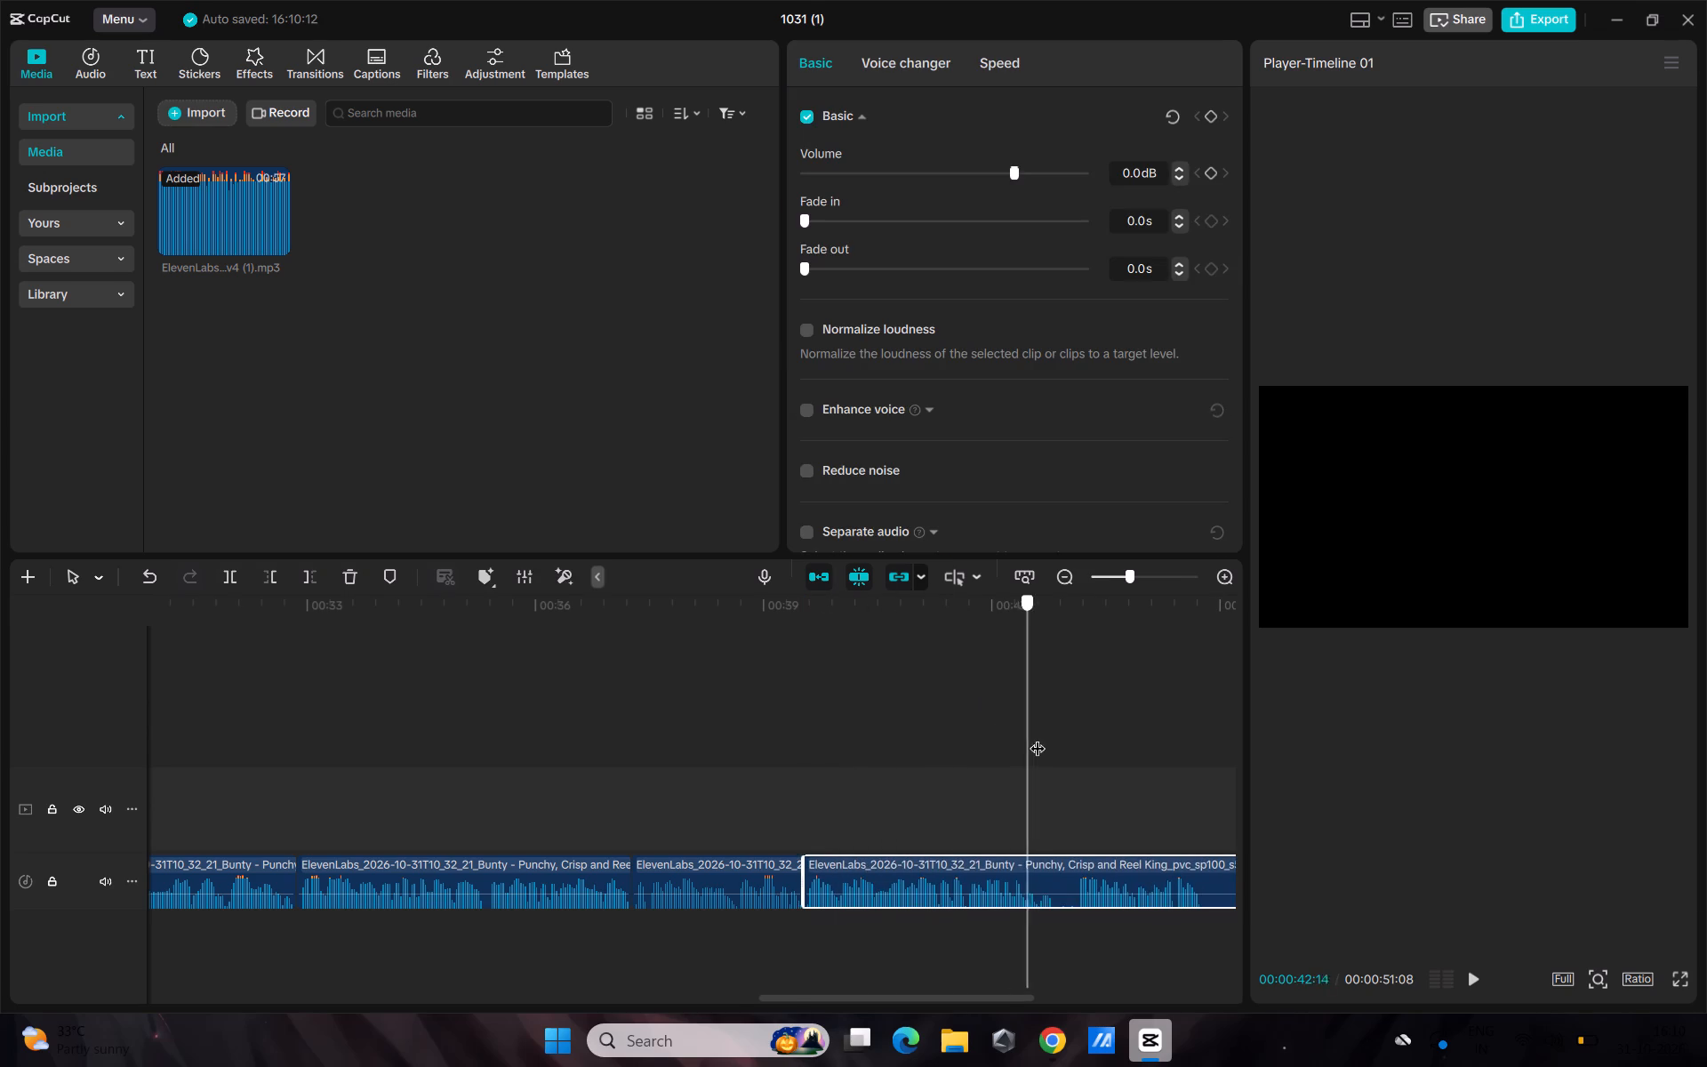
drag(1038, 737, 1057, 747)
key(ctrl+b)
drag(1056, 597, 1076, 631)
key(ctrl+b)
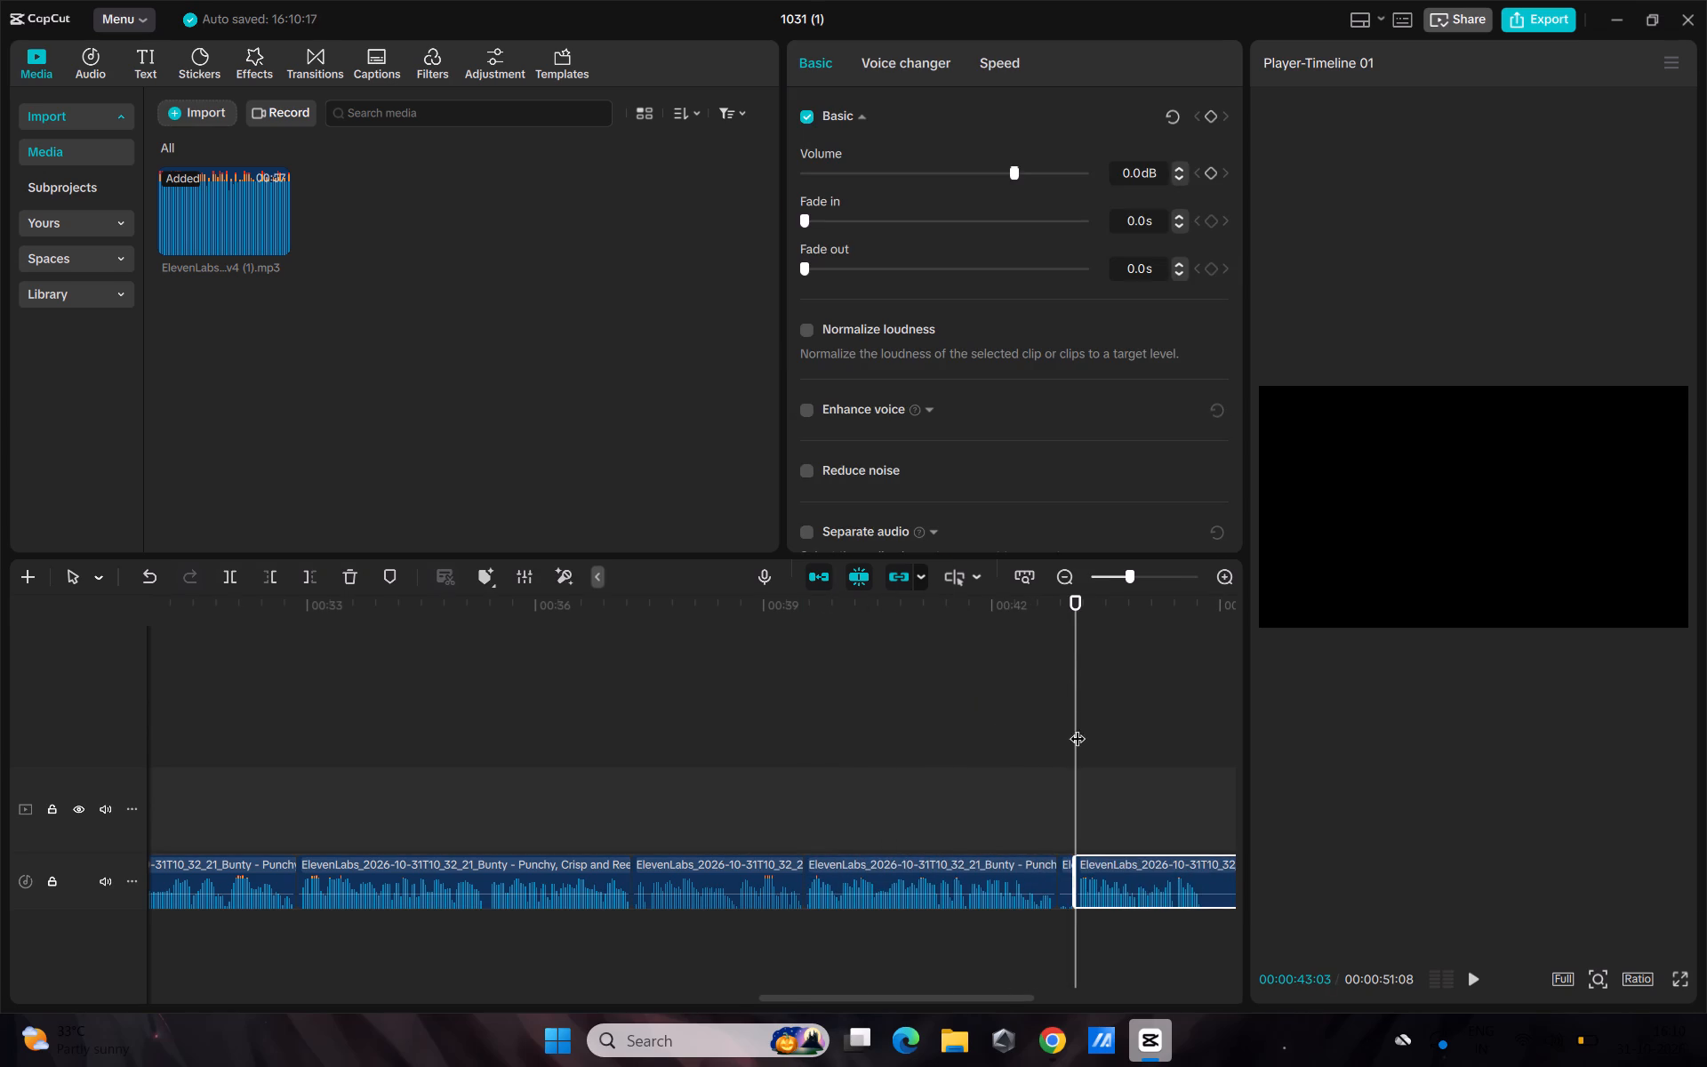
click(1067, 878)
key(BackSpace)
drag(1110, 873, 1103, 872)
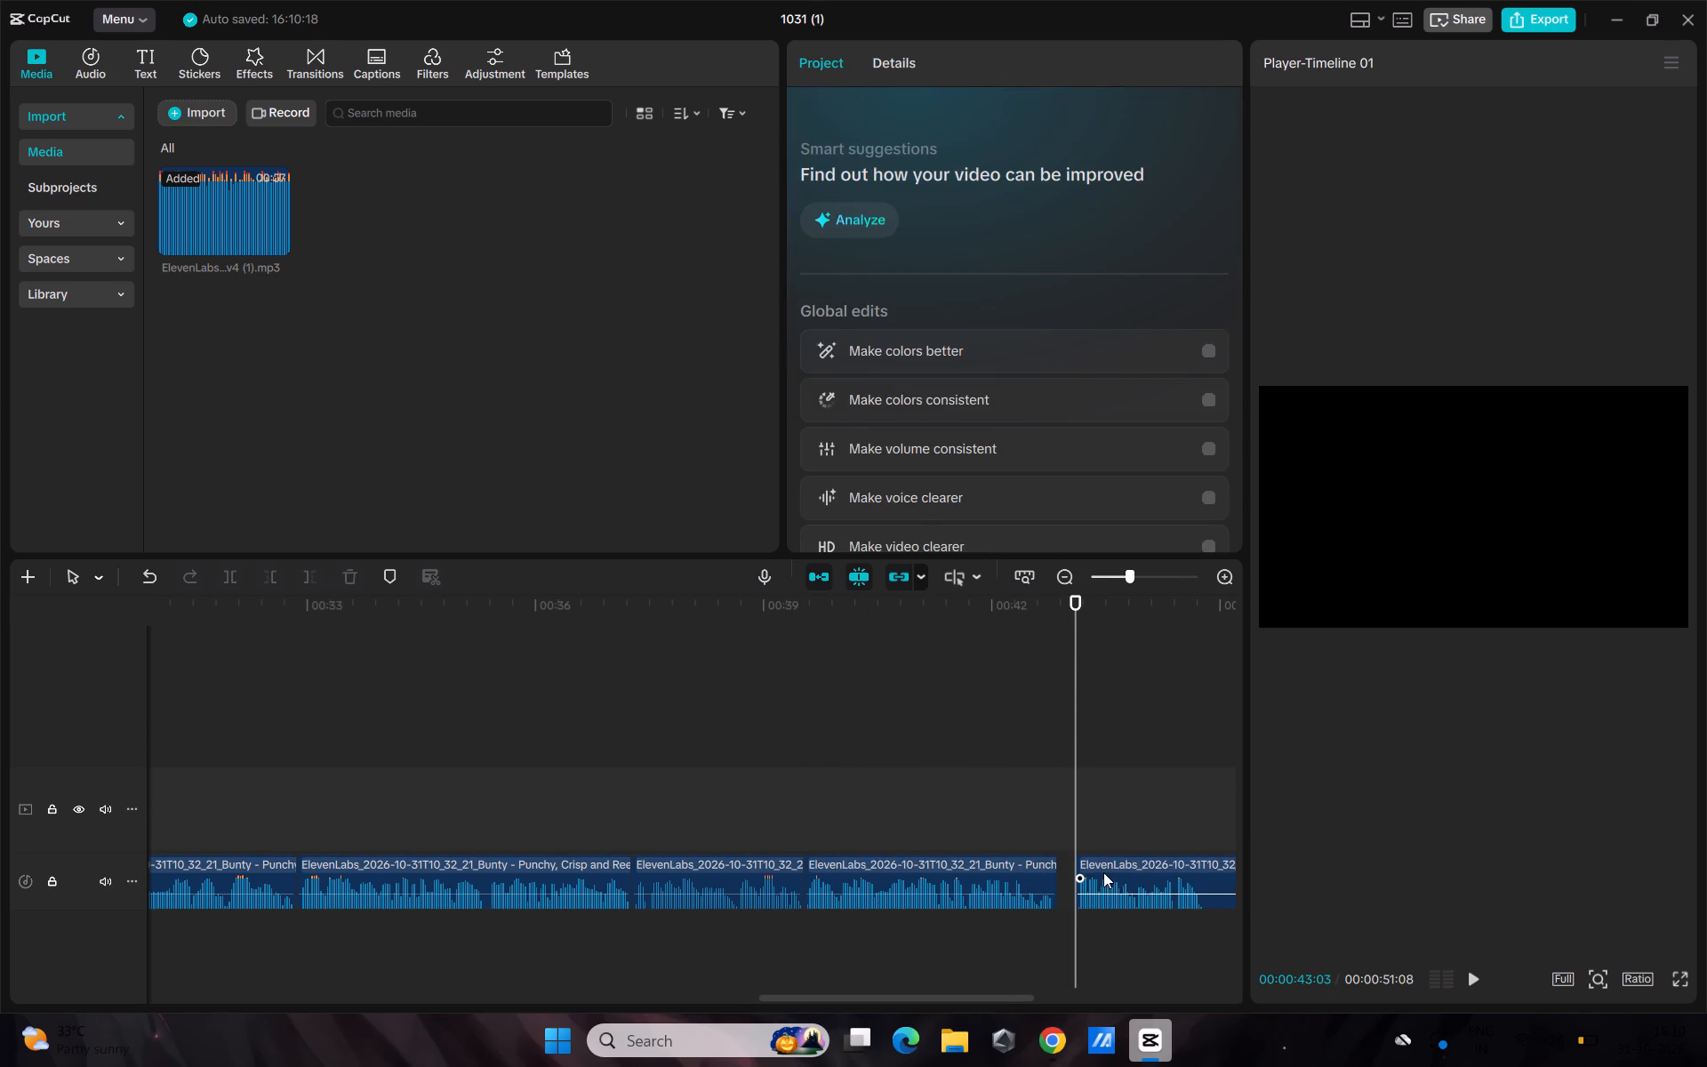
drag(1103, 872, 1086, 874)
Cut out the voiceover pause between 00:00:44:18 and 00:00:44:29 and close the gap.
drag(1077, 598, 1098, 616)
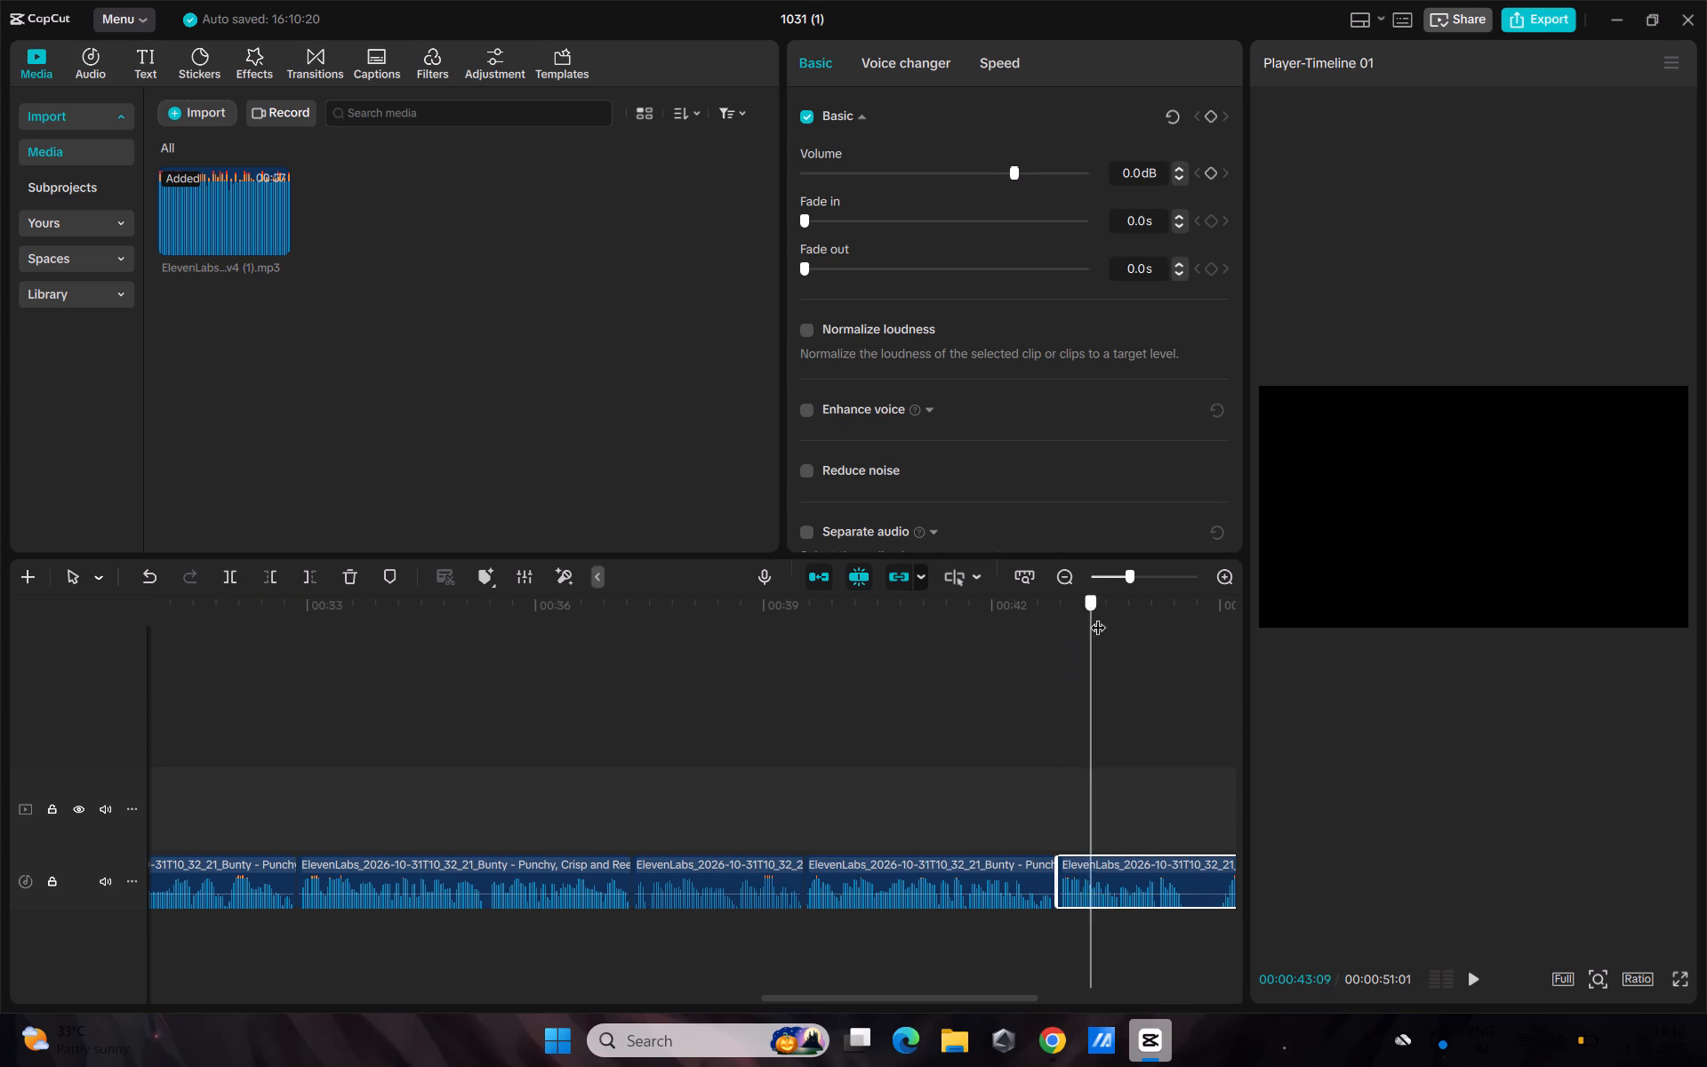
drag(1098, 616, 1190, 705)
key(ctrl+b)
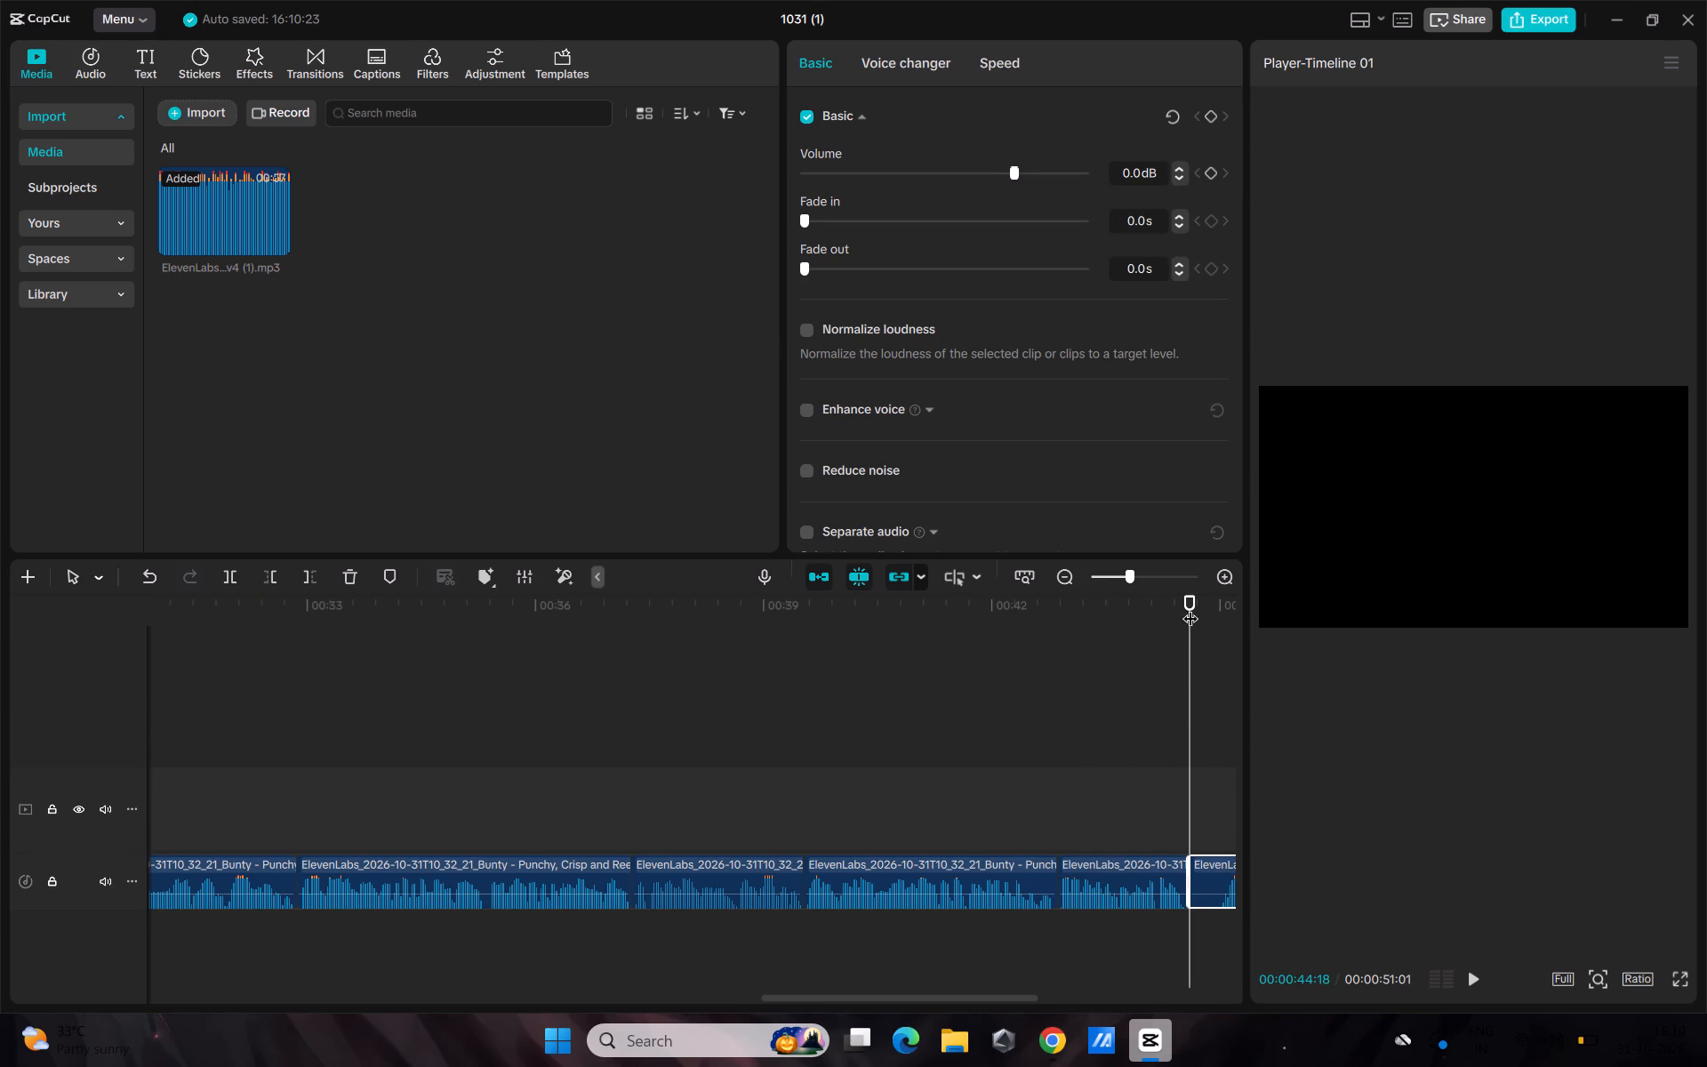
drag(1185, 602, 1030, 677)
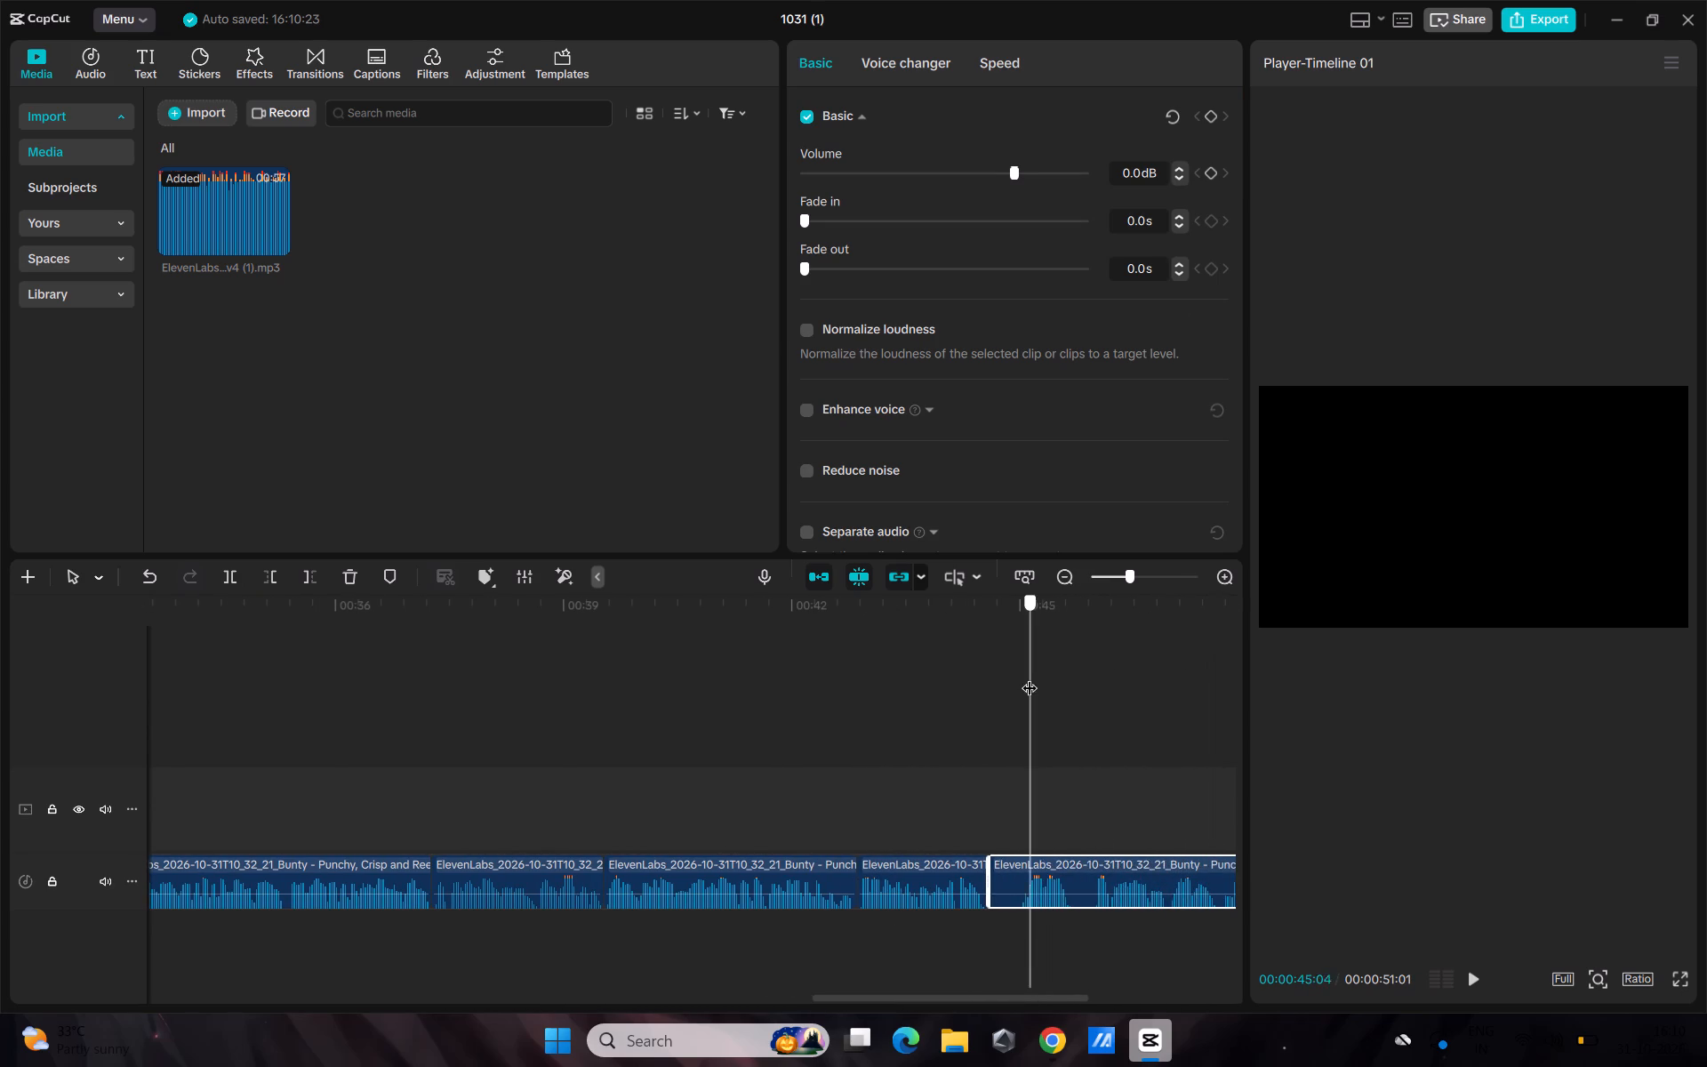
drag(1030, 677, 1018, 693)
key(ctrl+b)
click(1001, 880)
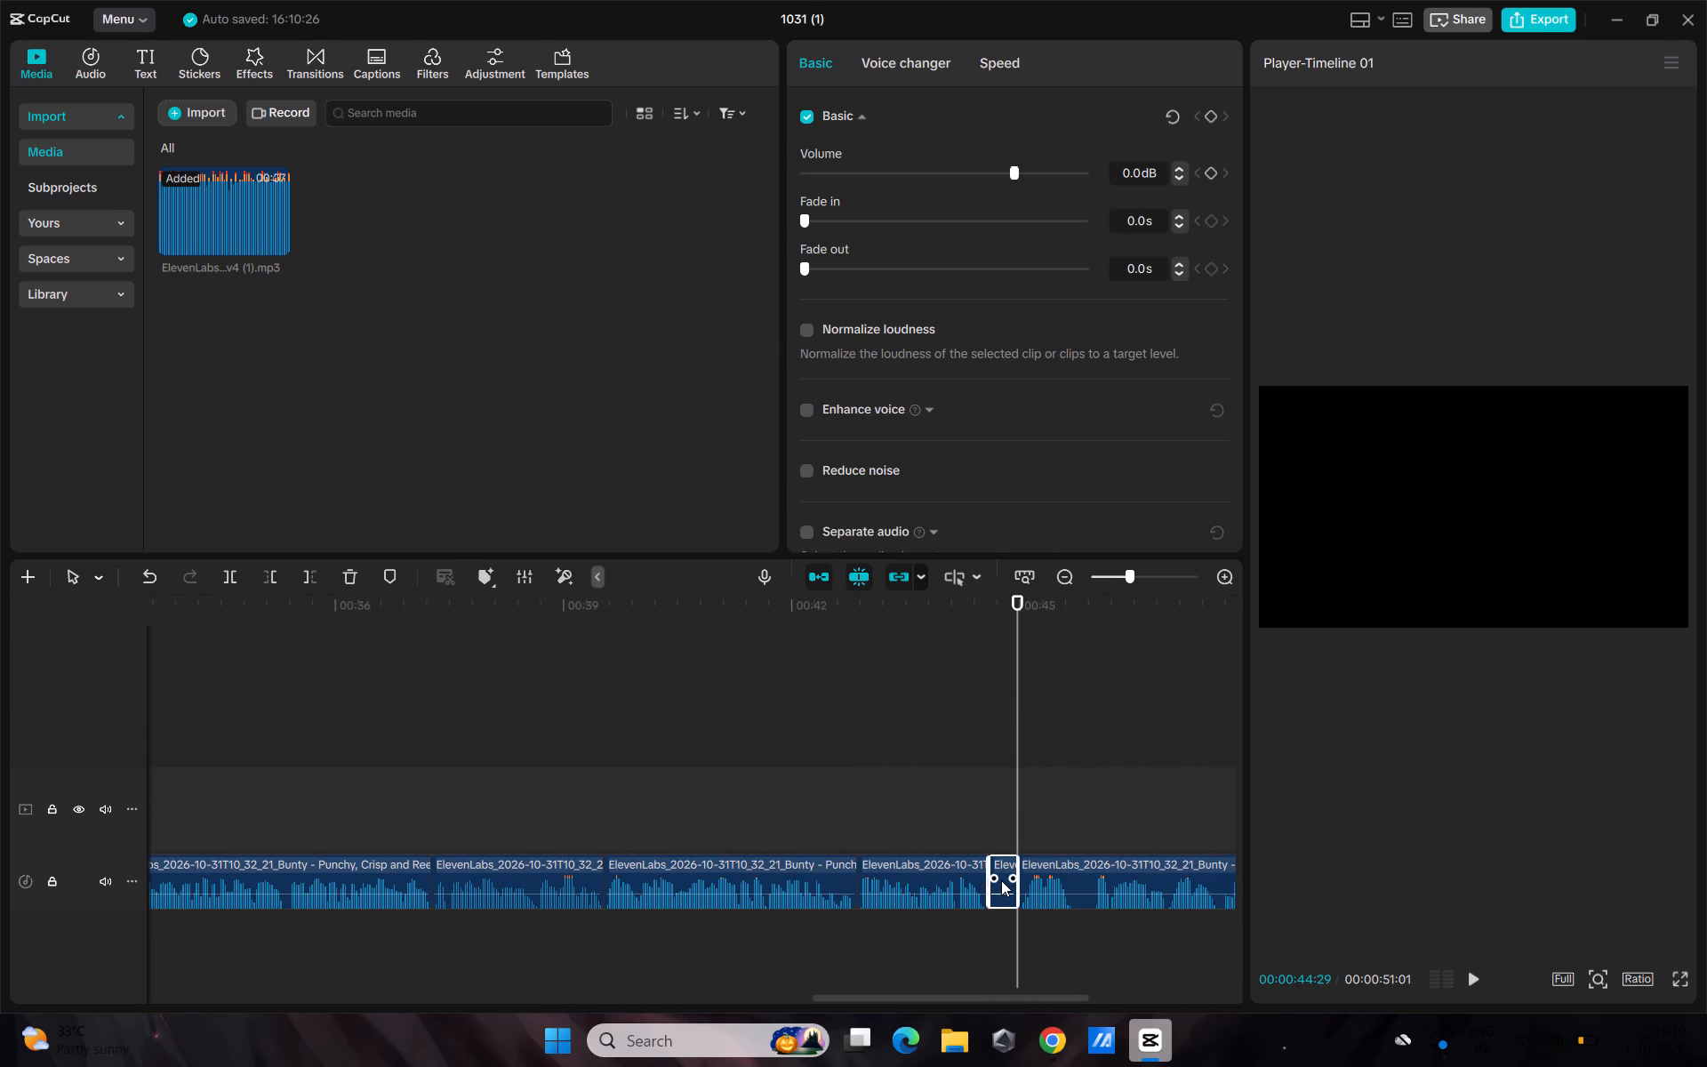
key(BackSpace)
drag(1070, 878, 1039, 875)
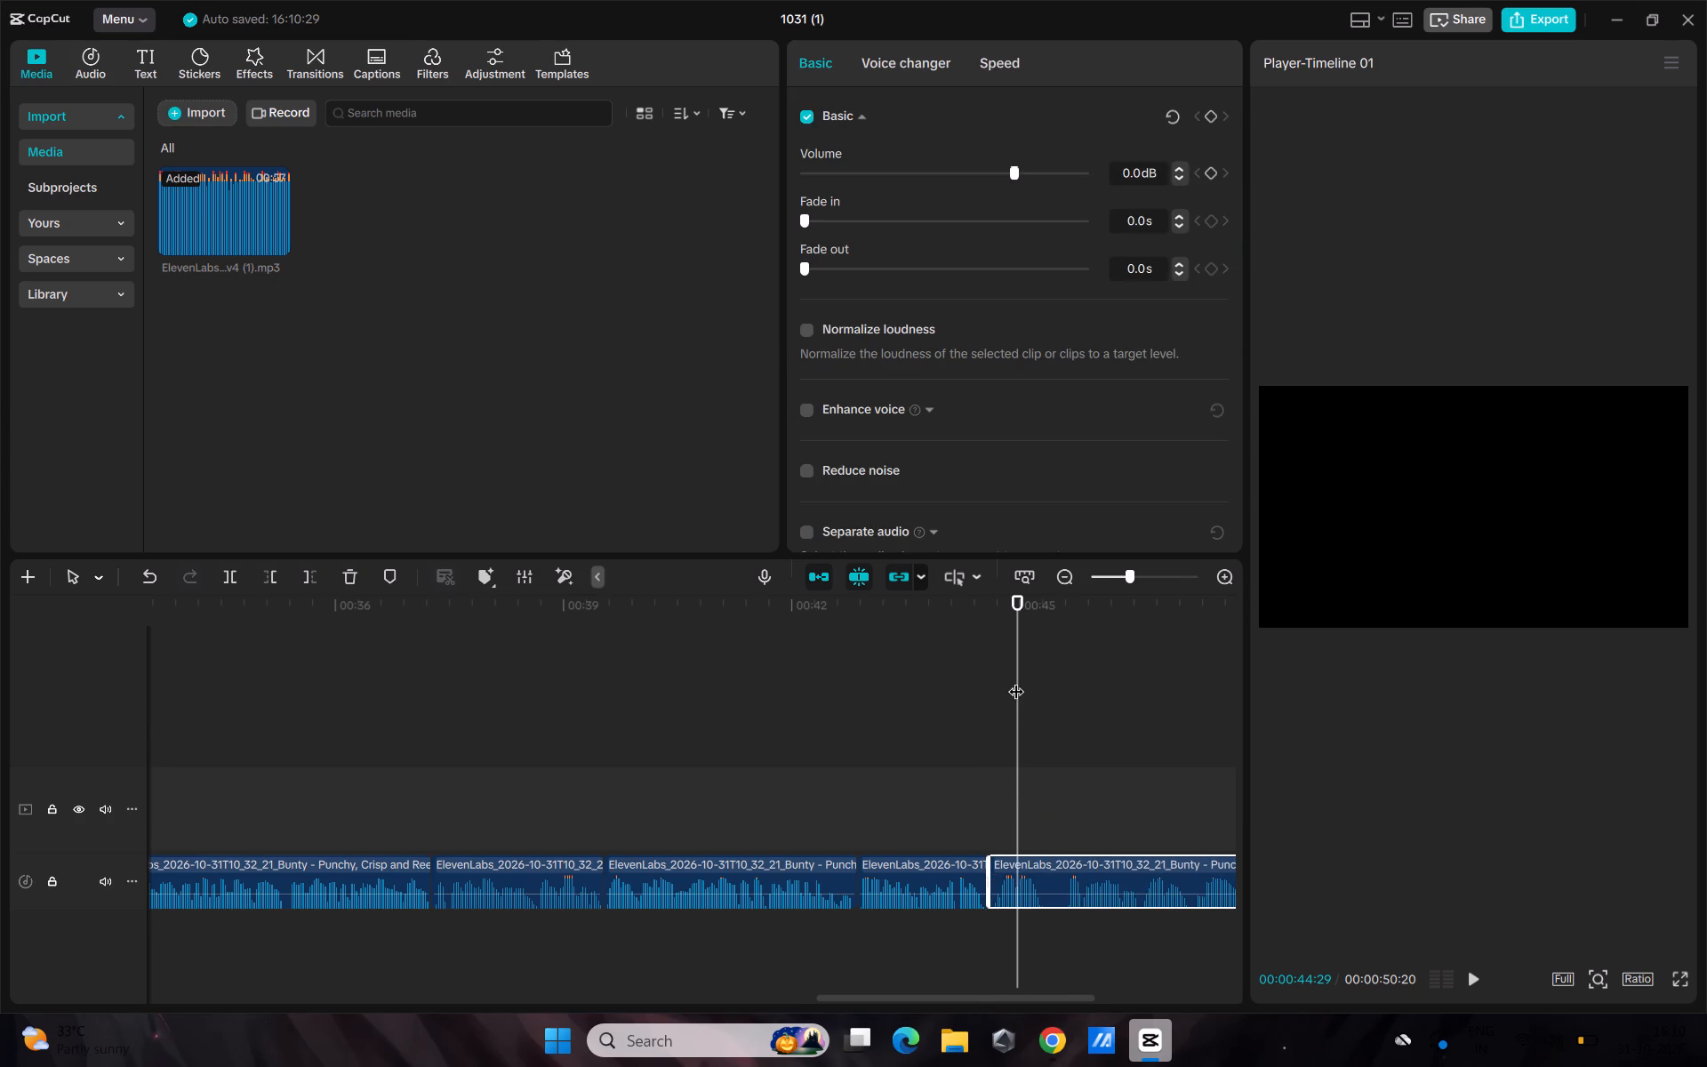
Cut out the brief voiceover pause between 00:00:45:10 and 00:00:45:17 and close the gap.
drag(1017, 647, 1046, 716)
key(ctrl+b)
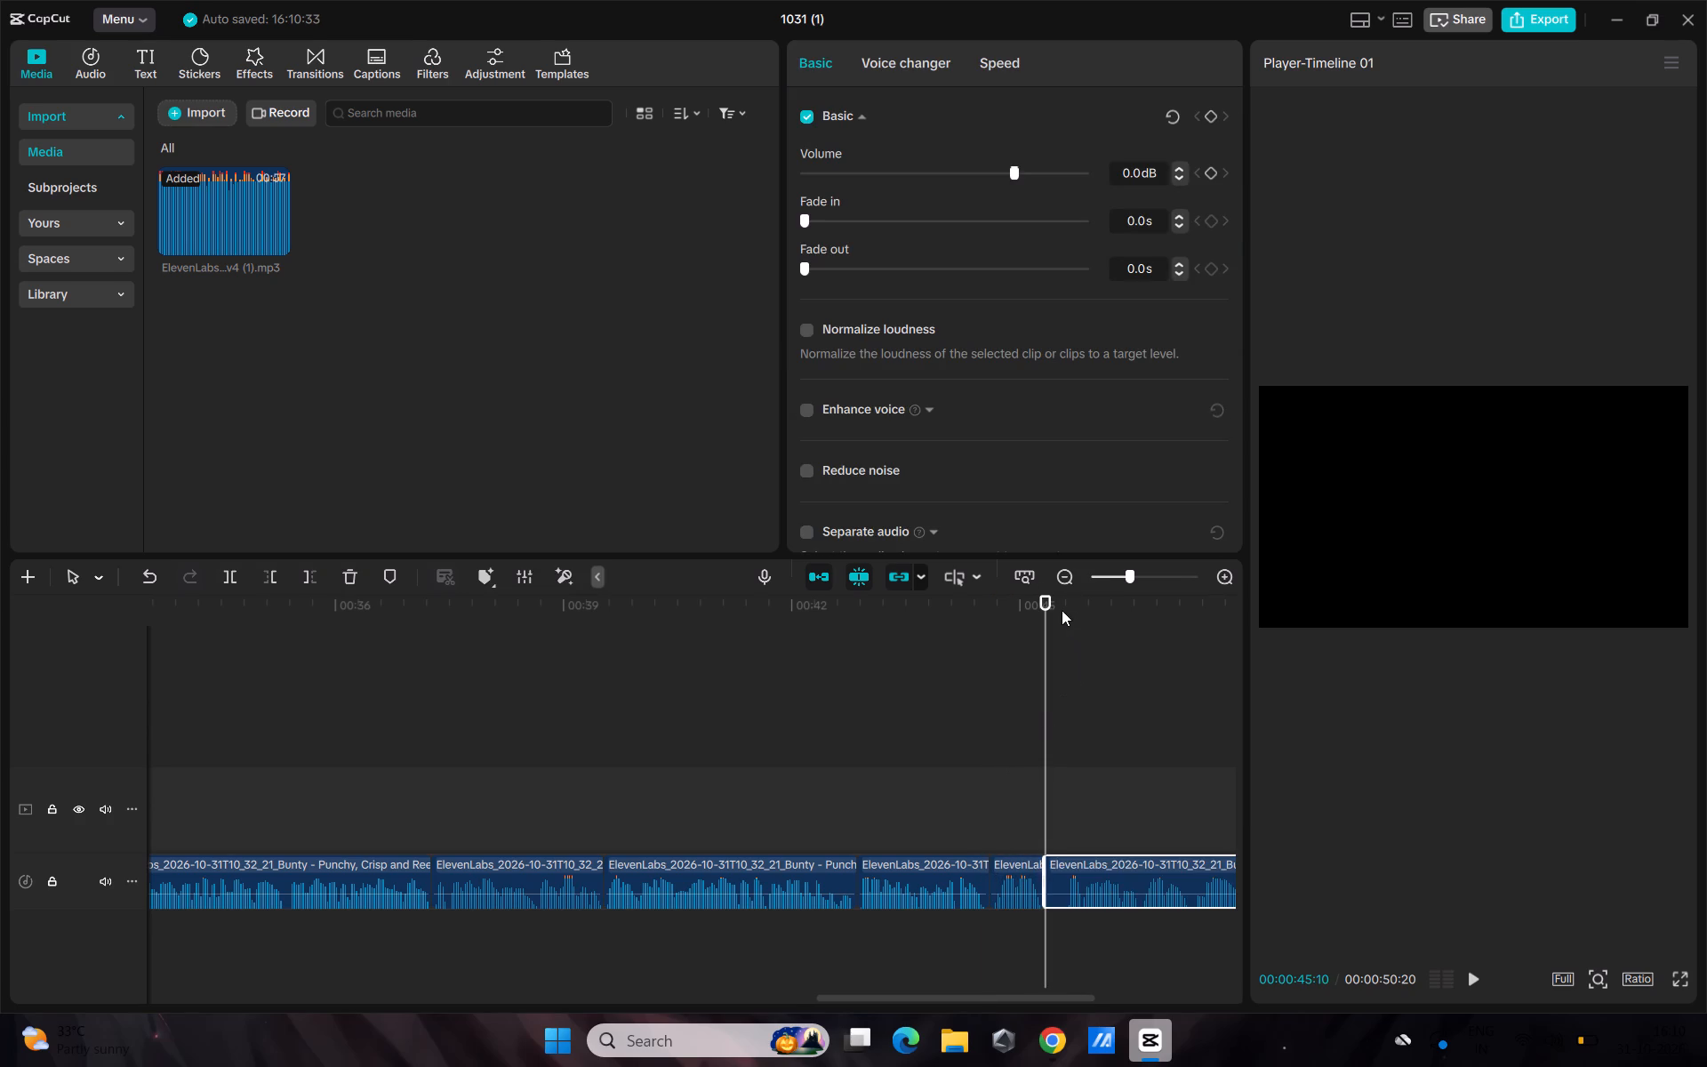
drag(1048, 599, 1067, 659)
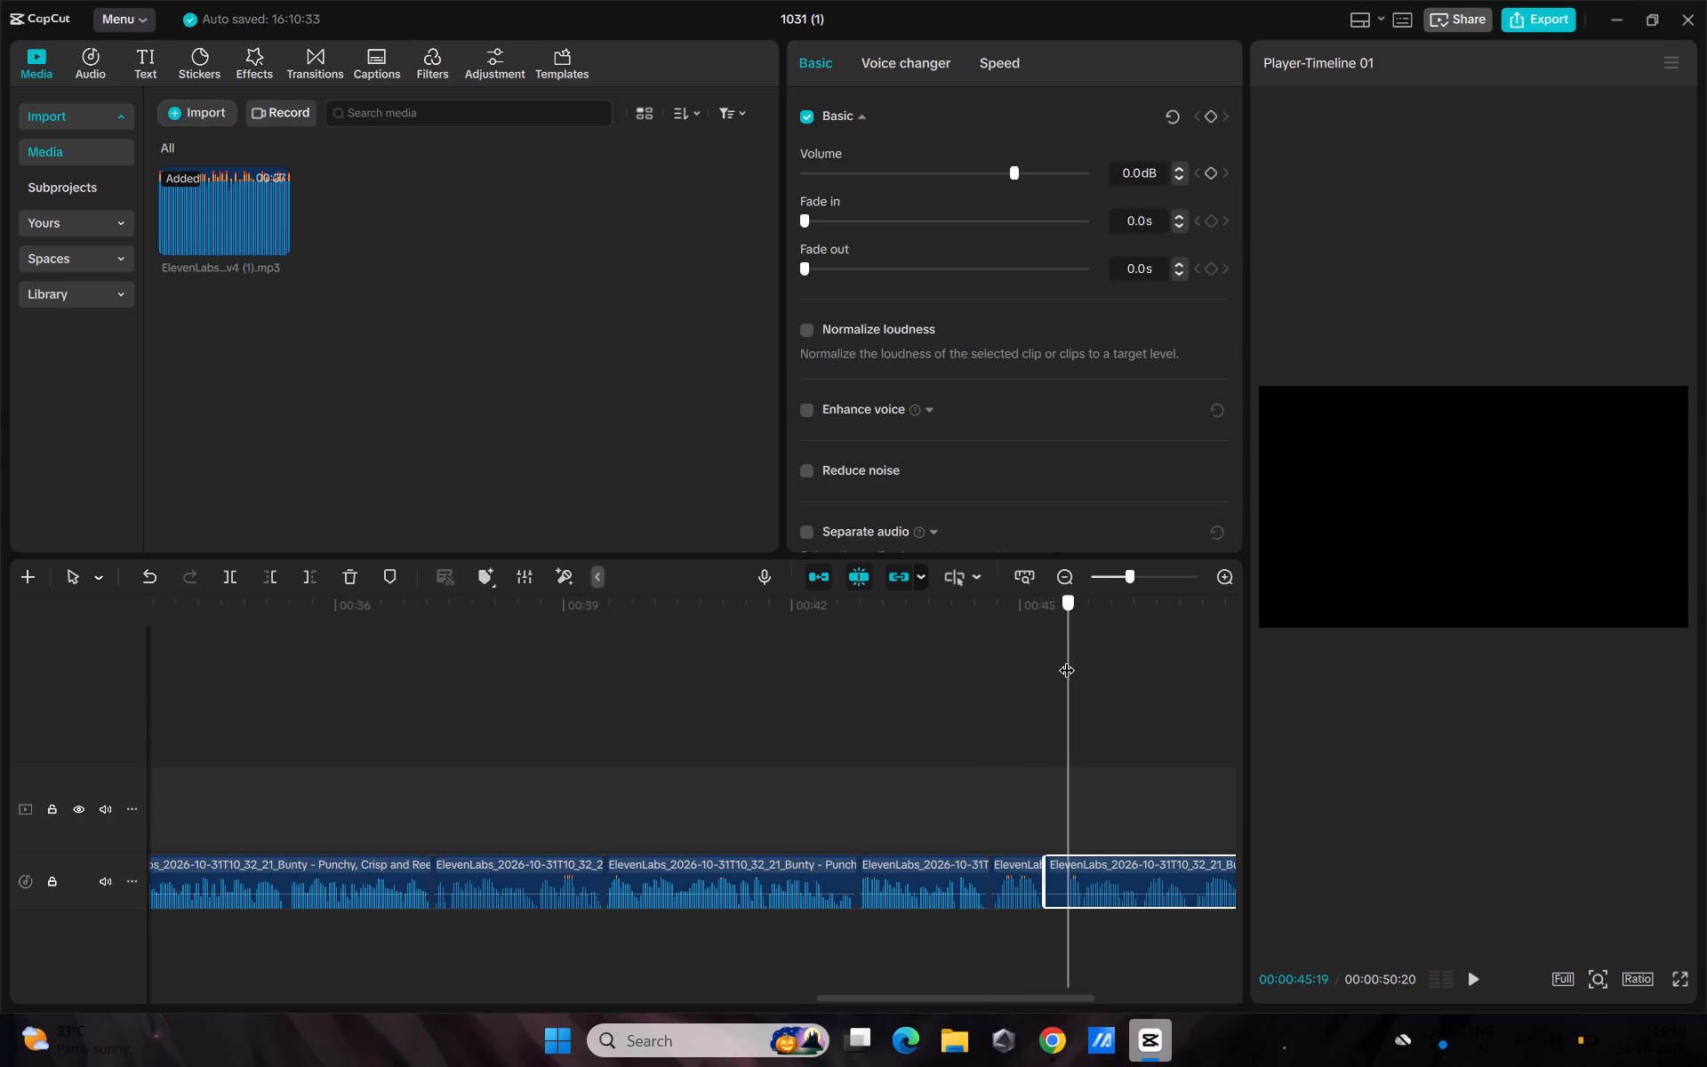
drag(1067, 659, 1063, 666)
key(ctrl+b)
click(1057, 873)
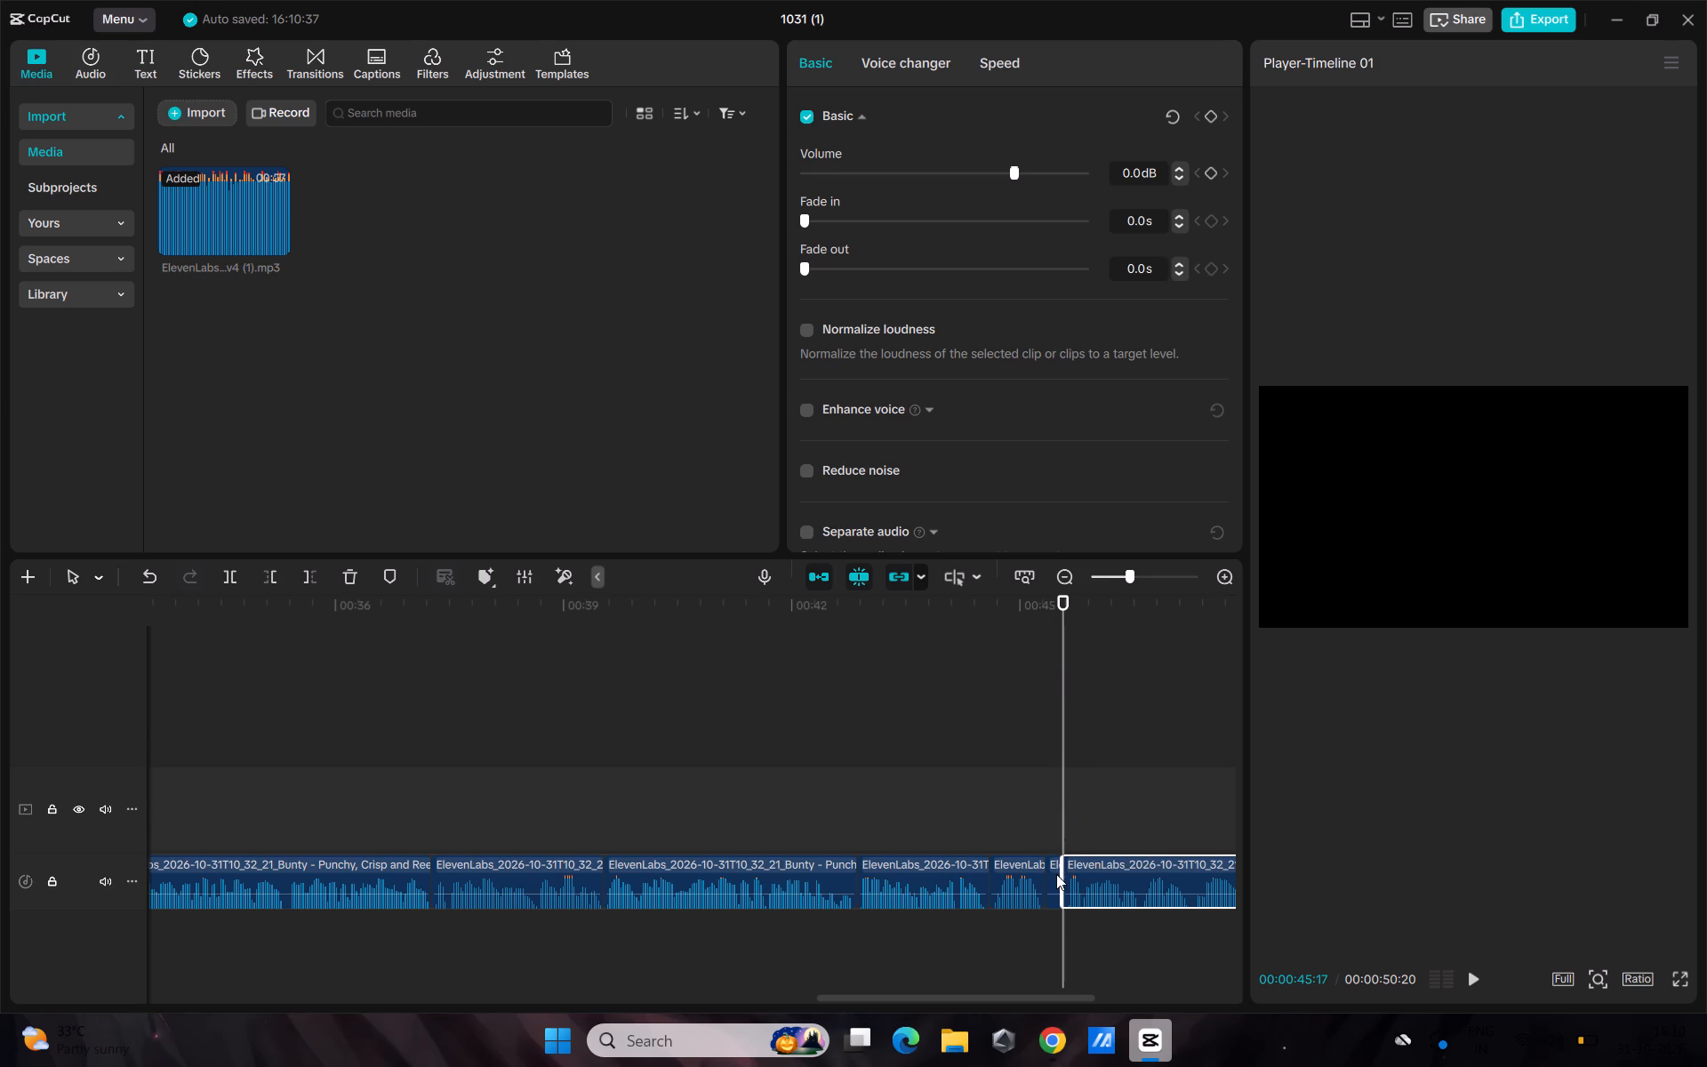
click(1056, 874)
key(BackSpace)
drag(1092, 870, 1074, 874)
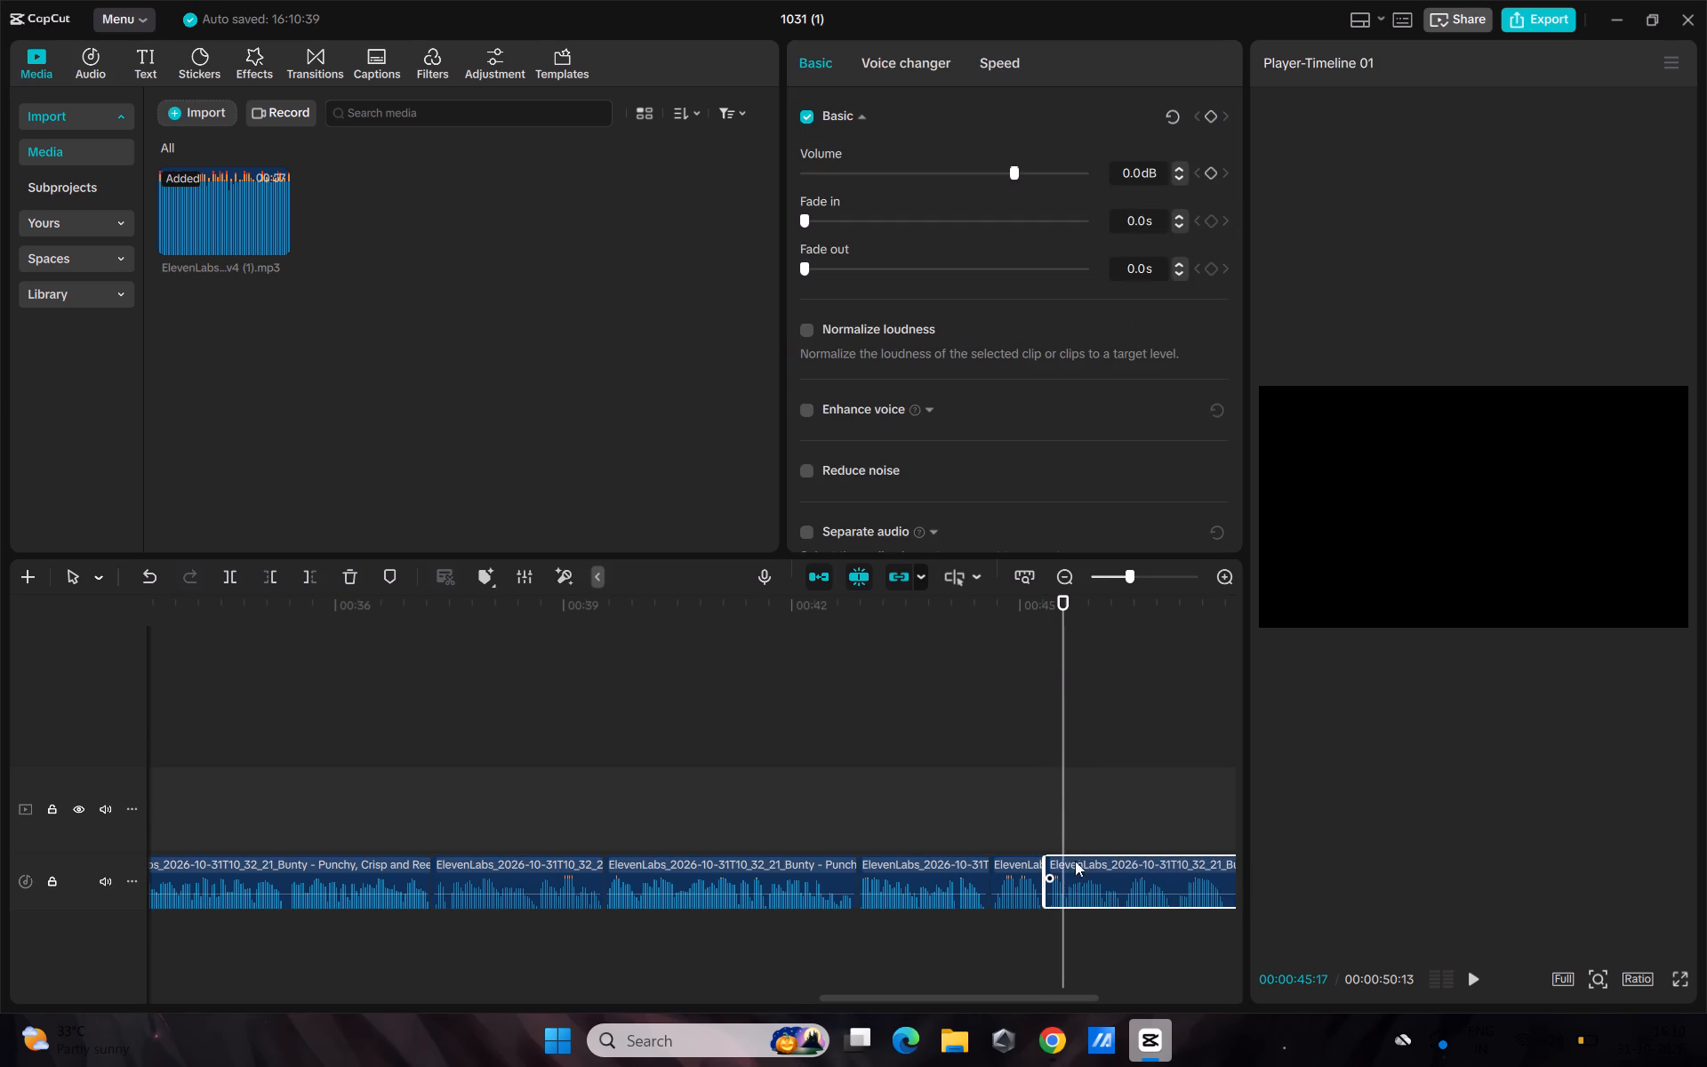
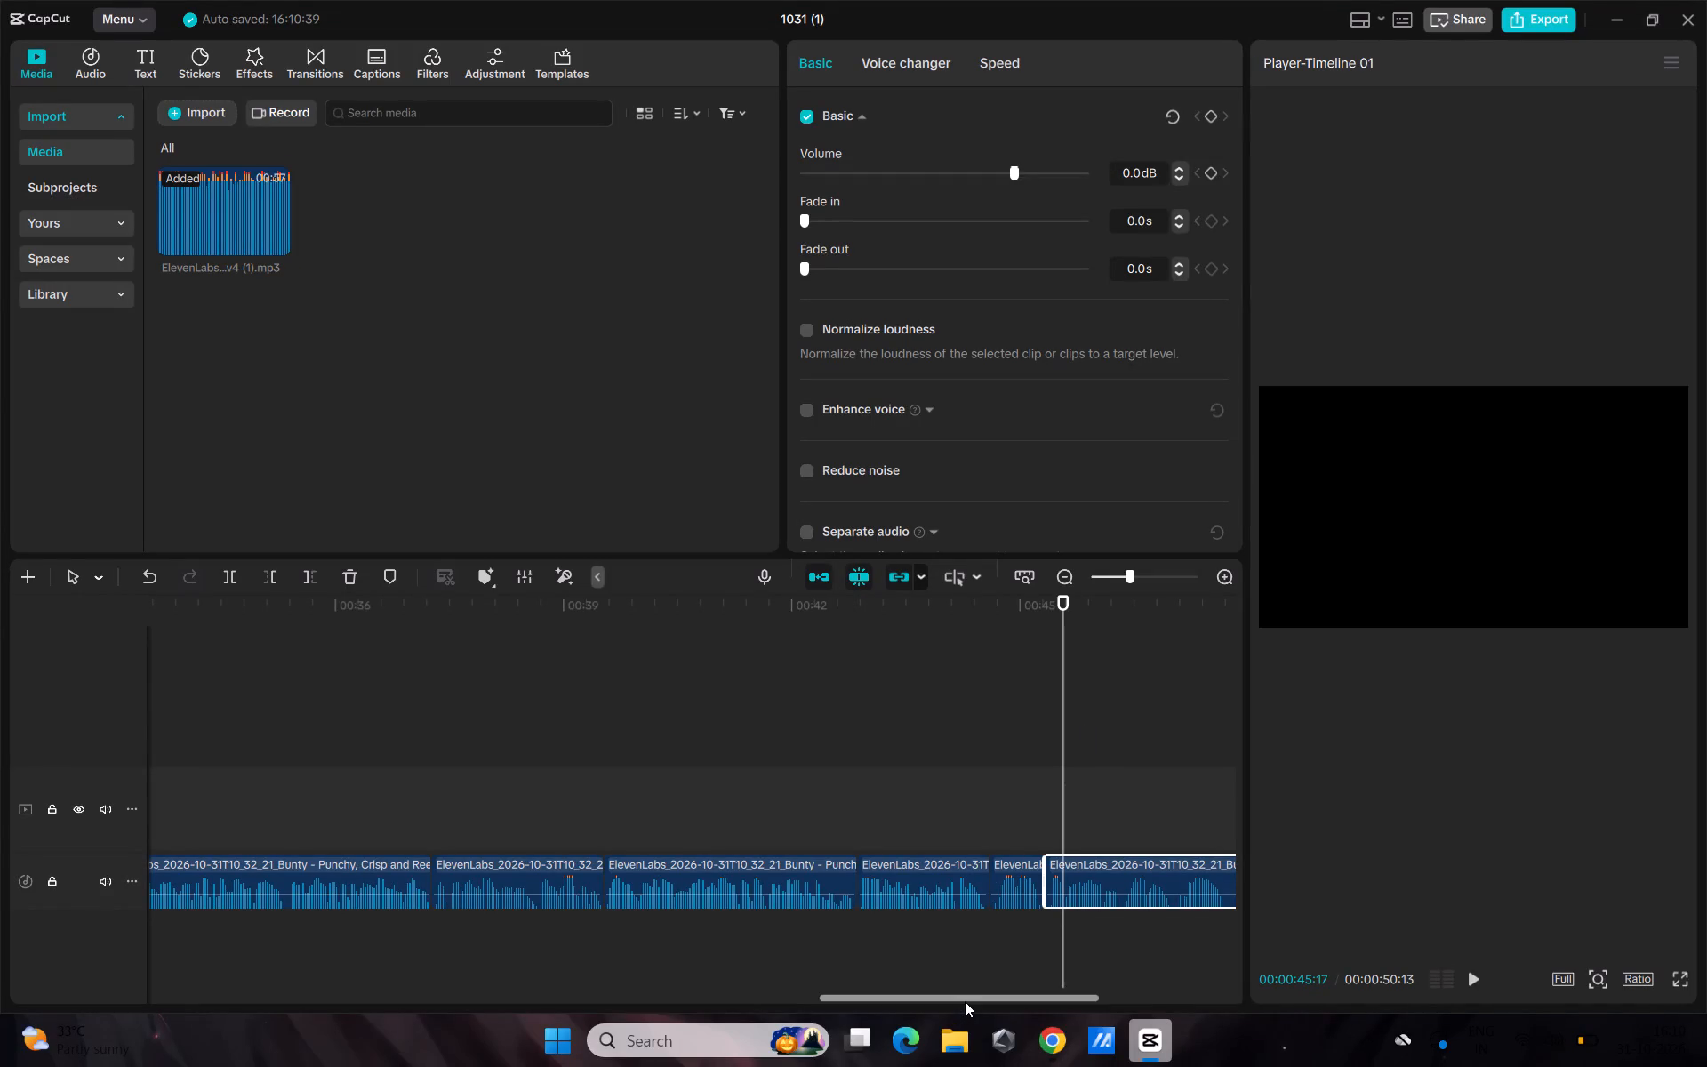
Split the last voiceover clip at 00:00:50:07 and delete the silent tail after it.
drag(965, 1001, 1076, 999)
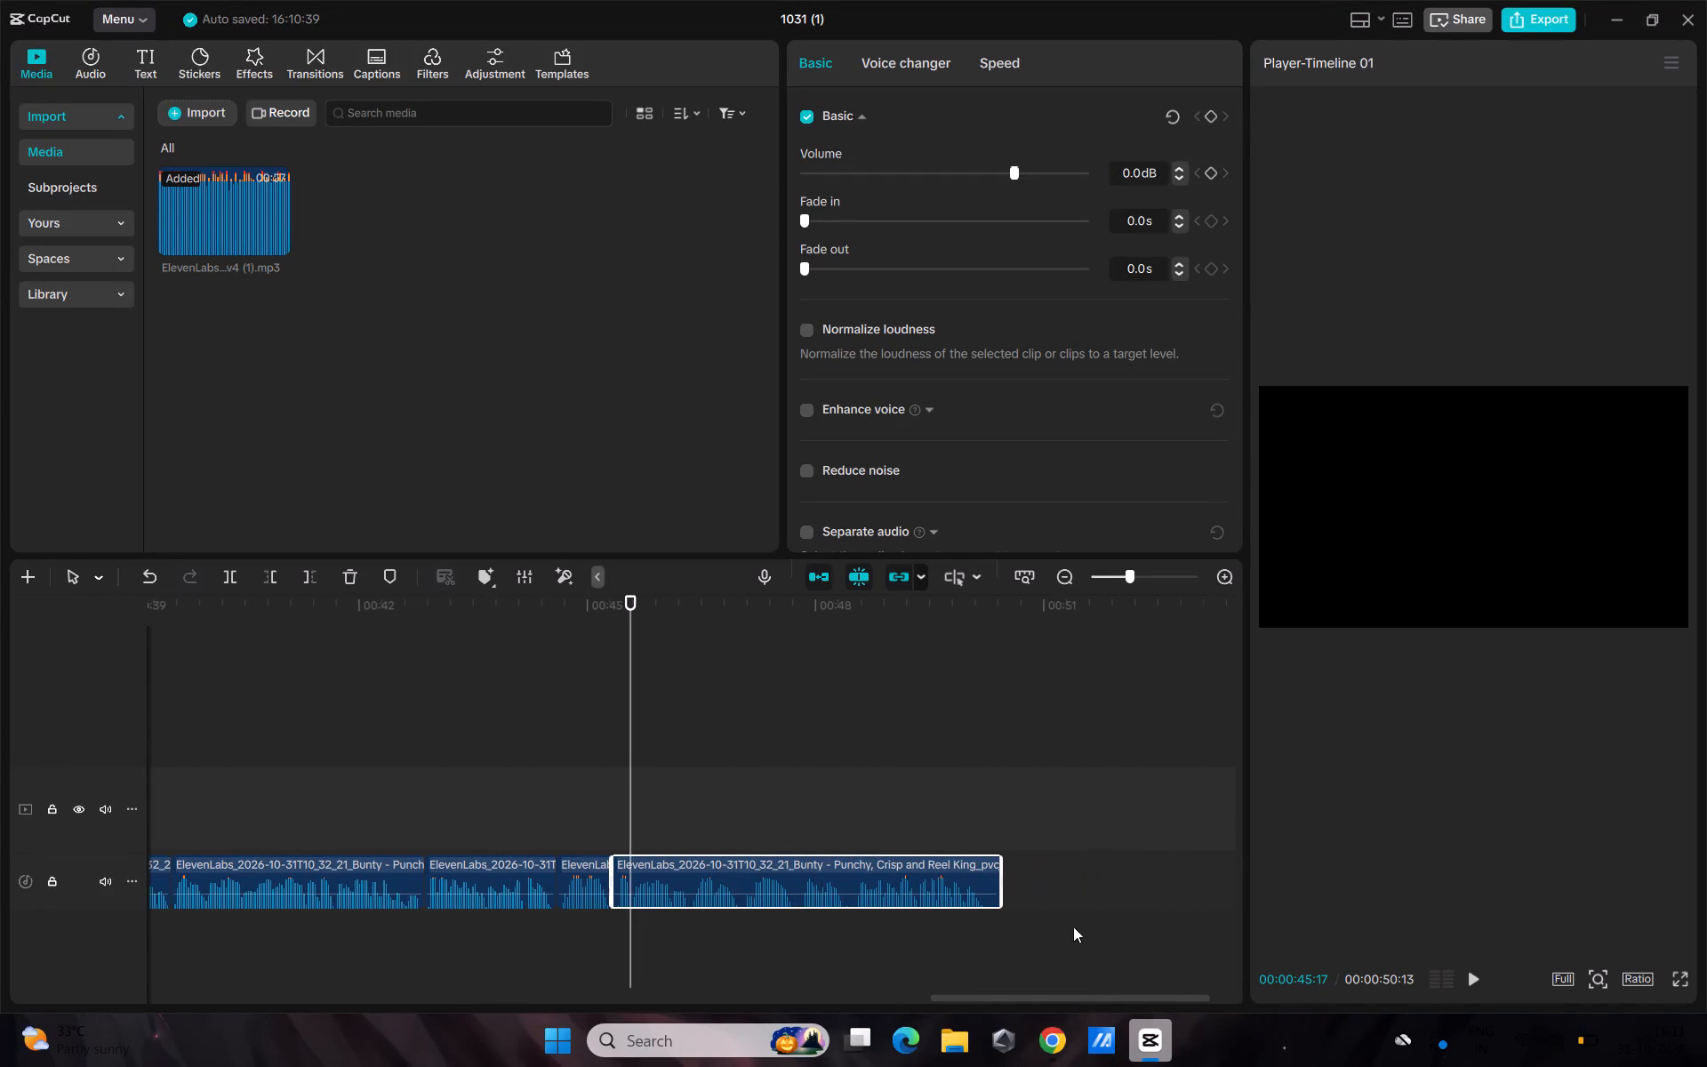
drag(1004, 874, 974, 886)
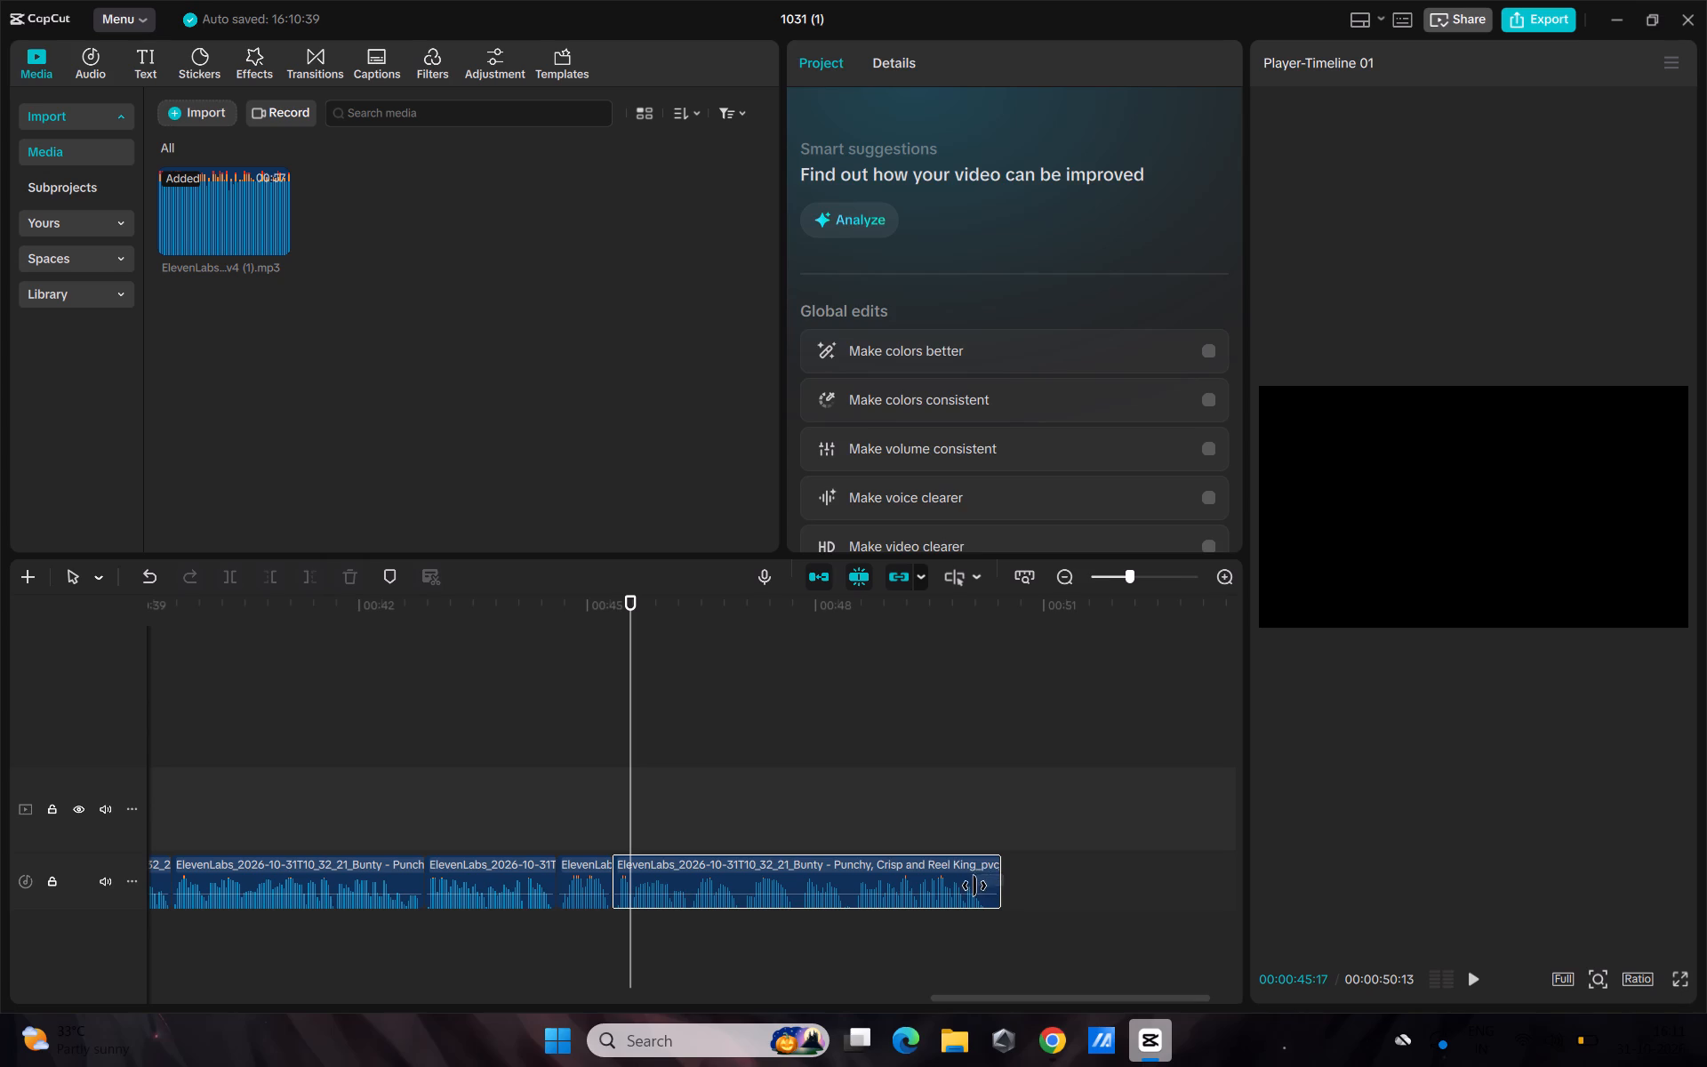
drag(974, 886, 974, 885)
drag(1003, 873, 992, 870)
click(1000, 867)
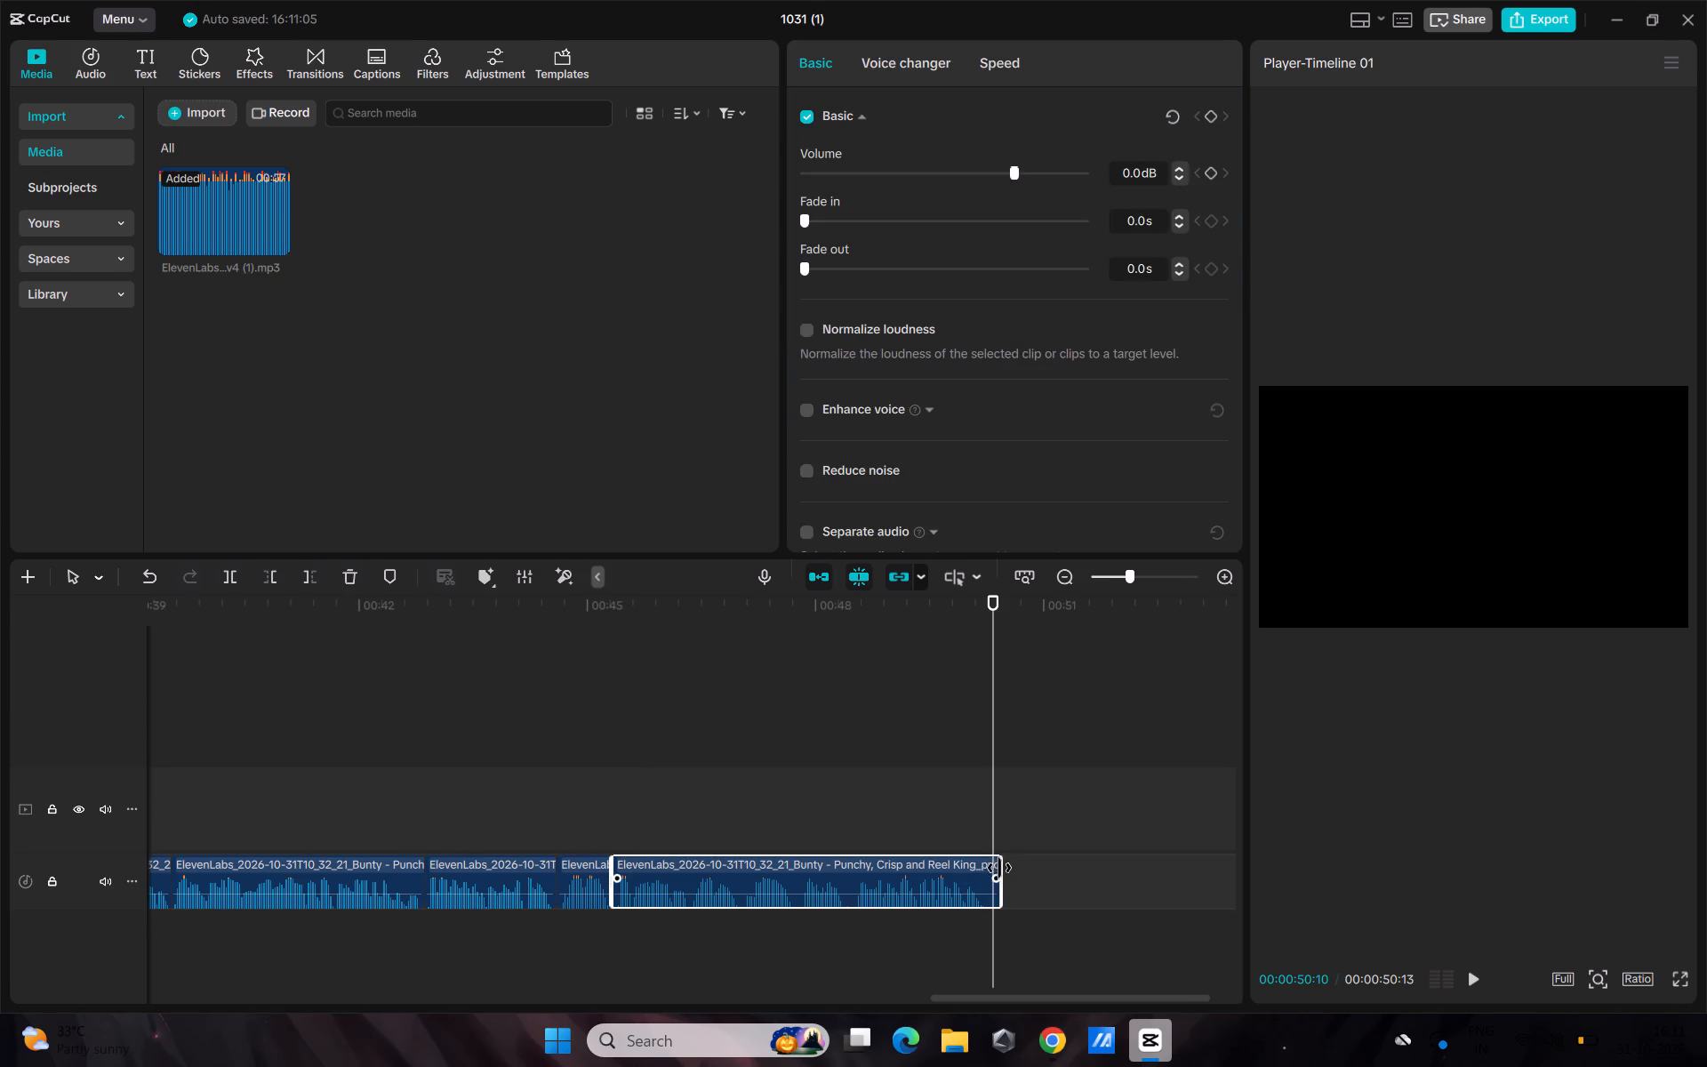
drag(993, 602, 985, 627)
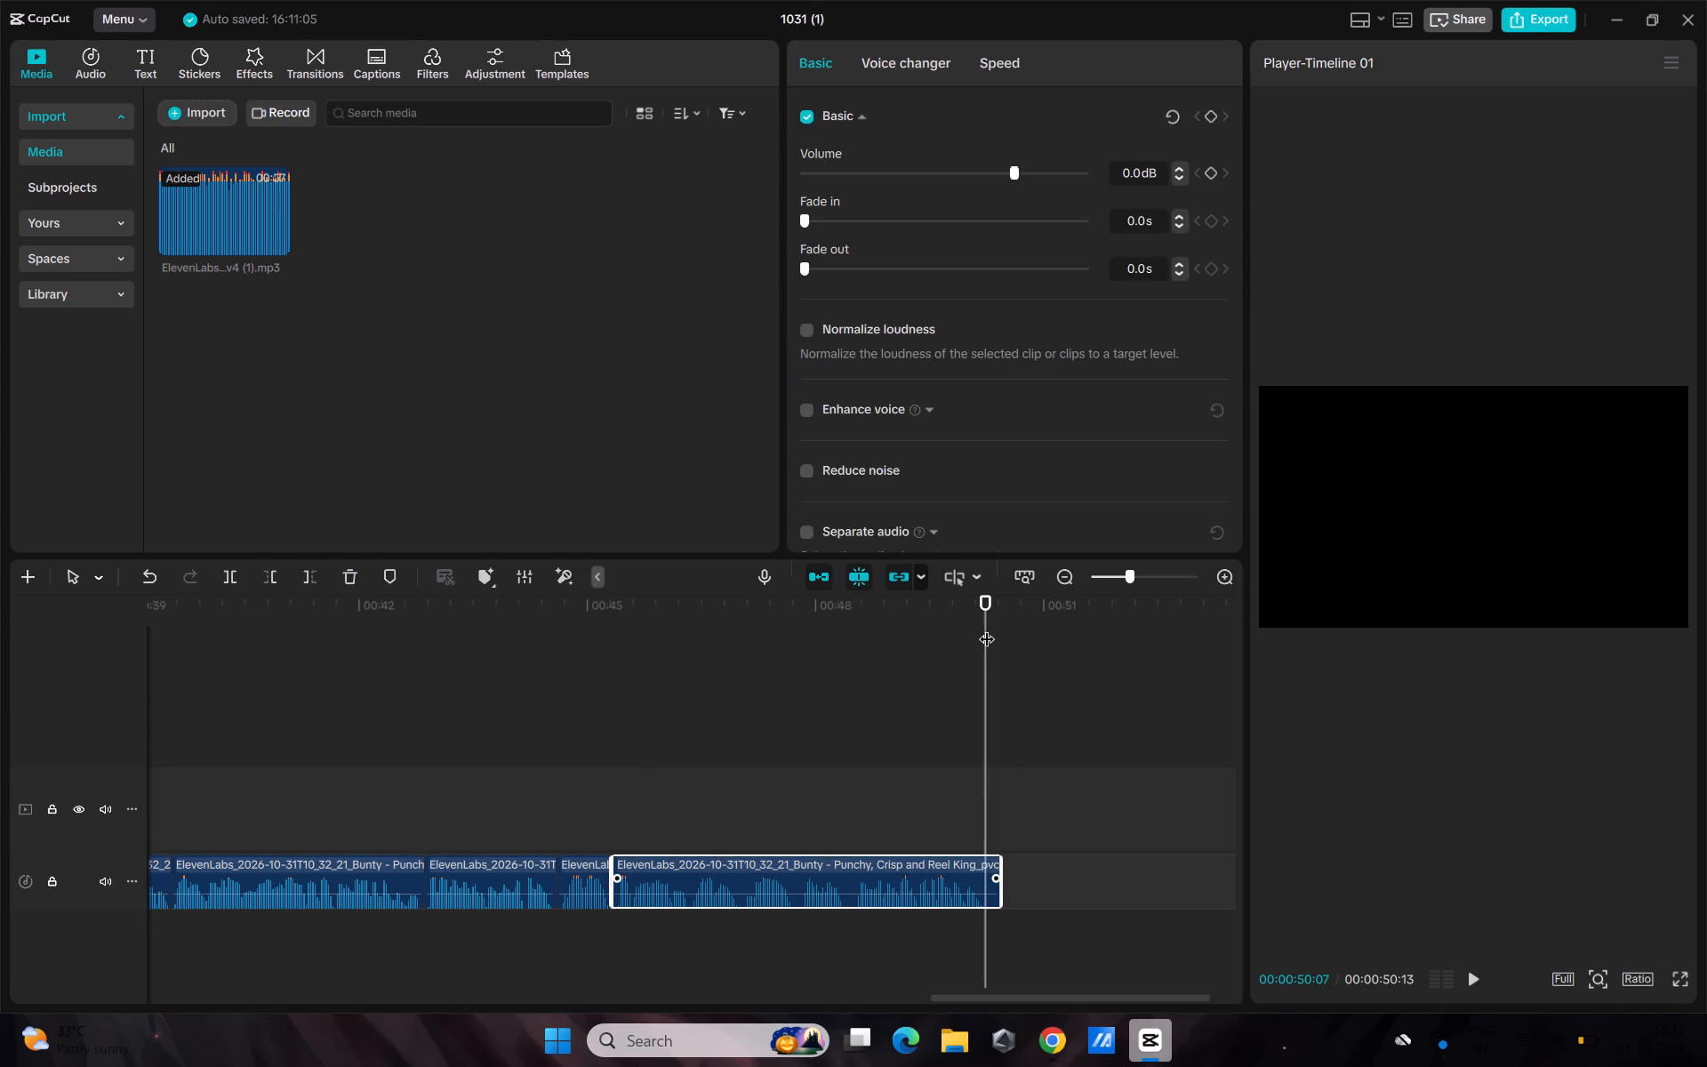
key(ctrl+b)
key(BackSpace)
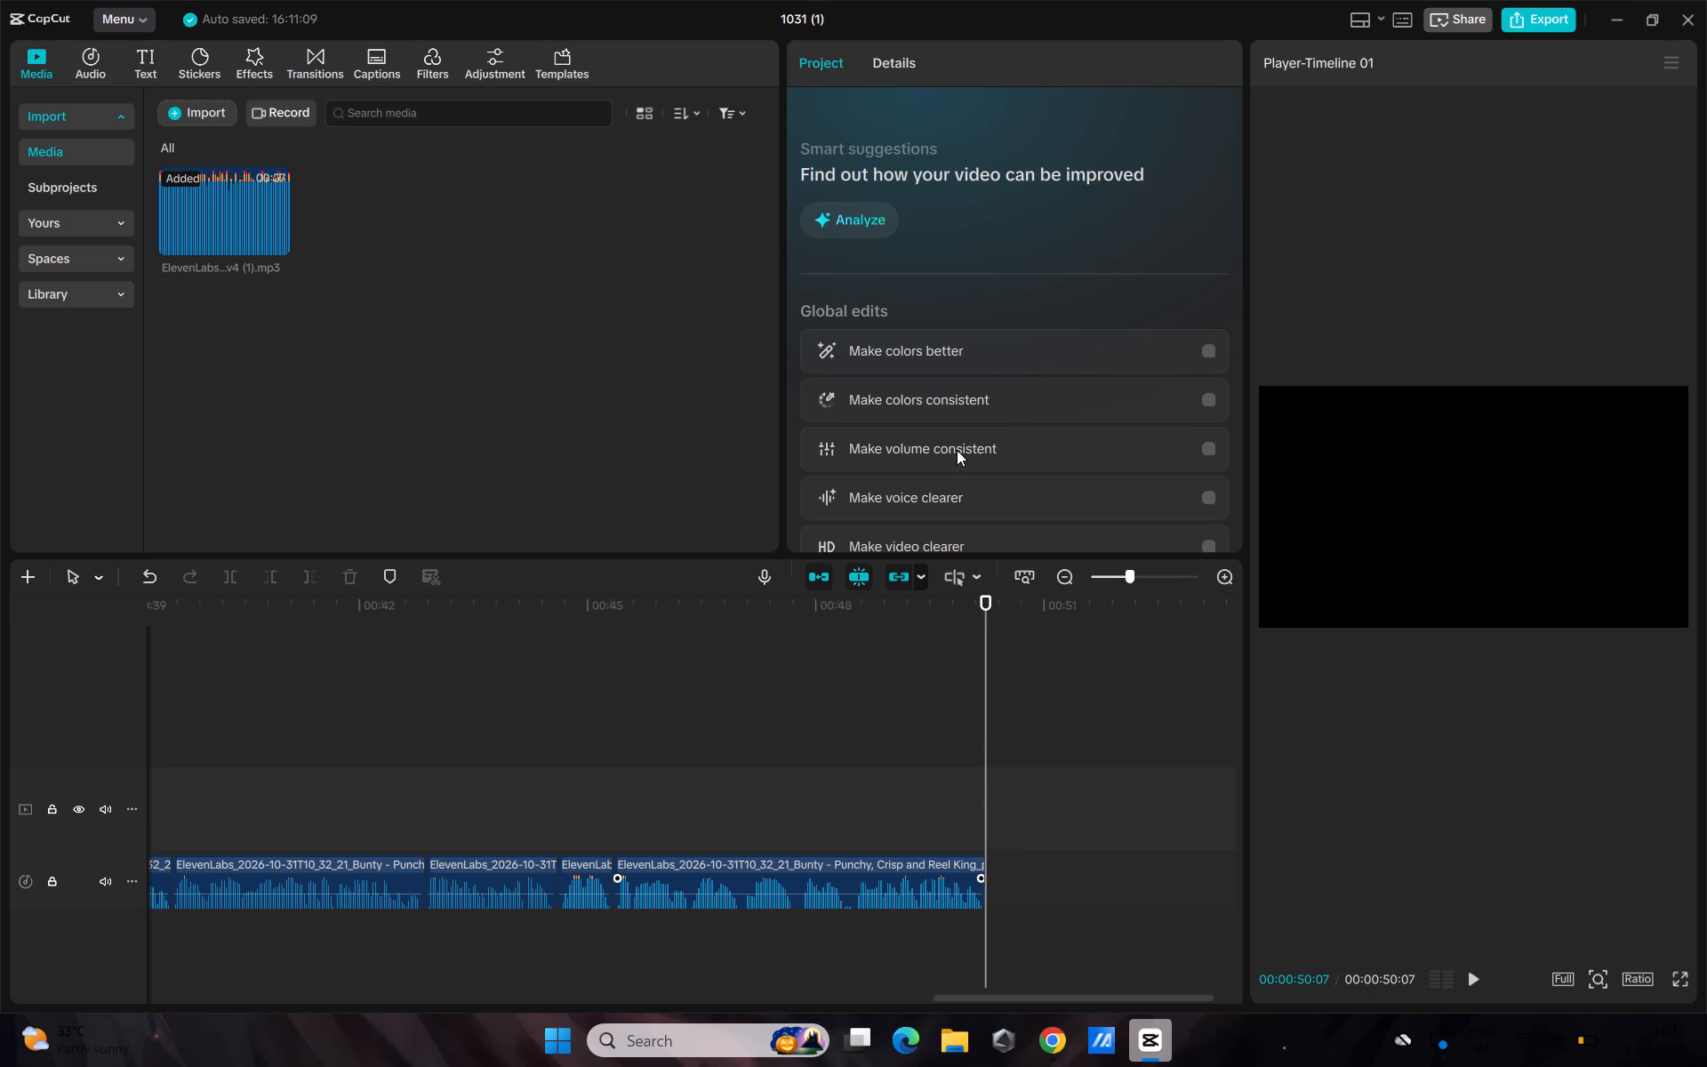
Return the playhead to the start of the timeline at 00:00:00:00.
drag(986, 606, 0, 639)
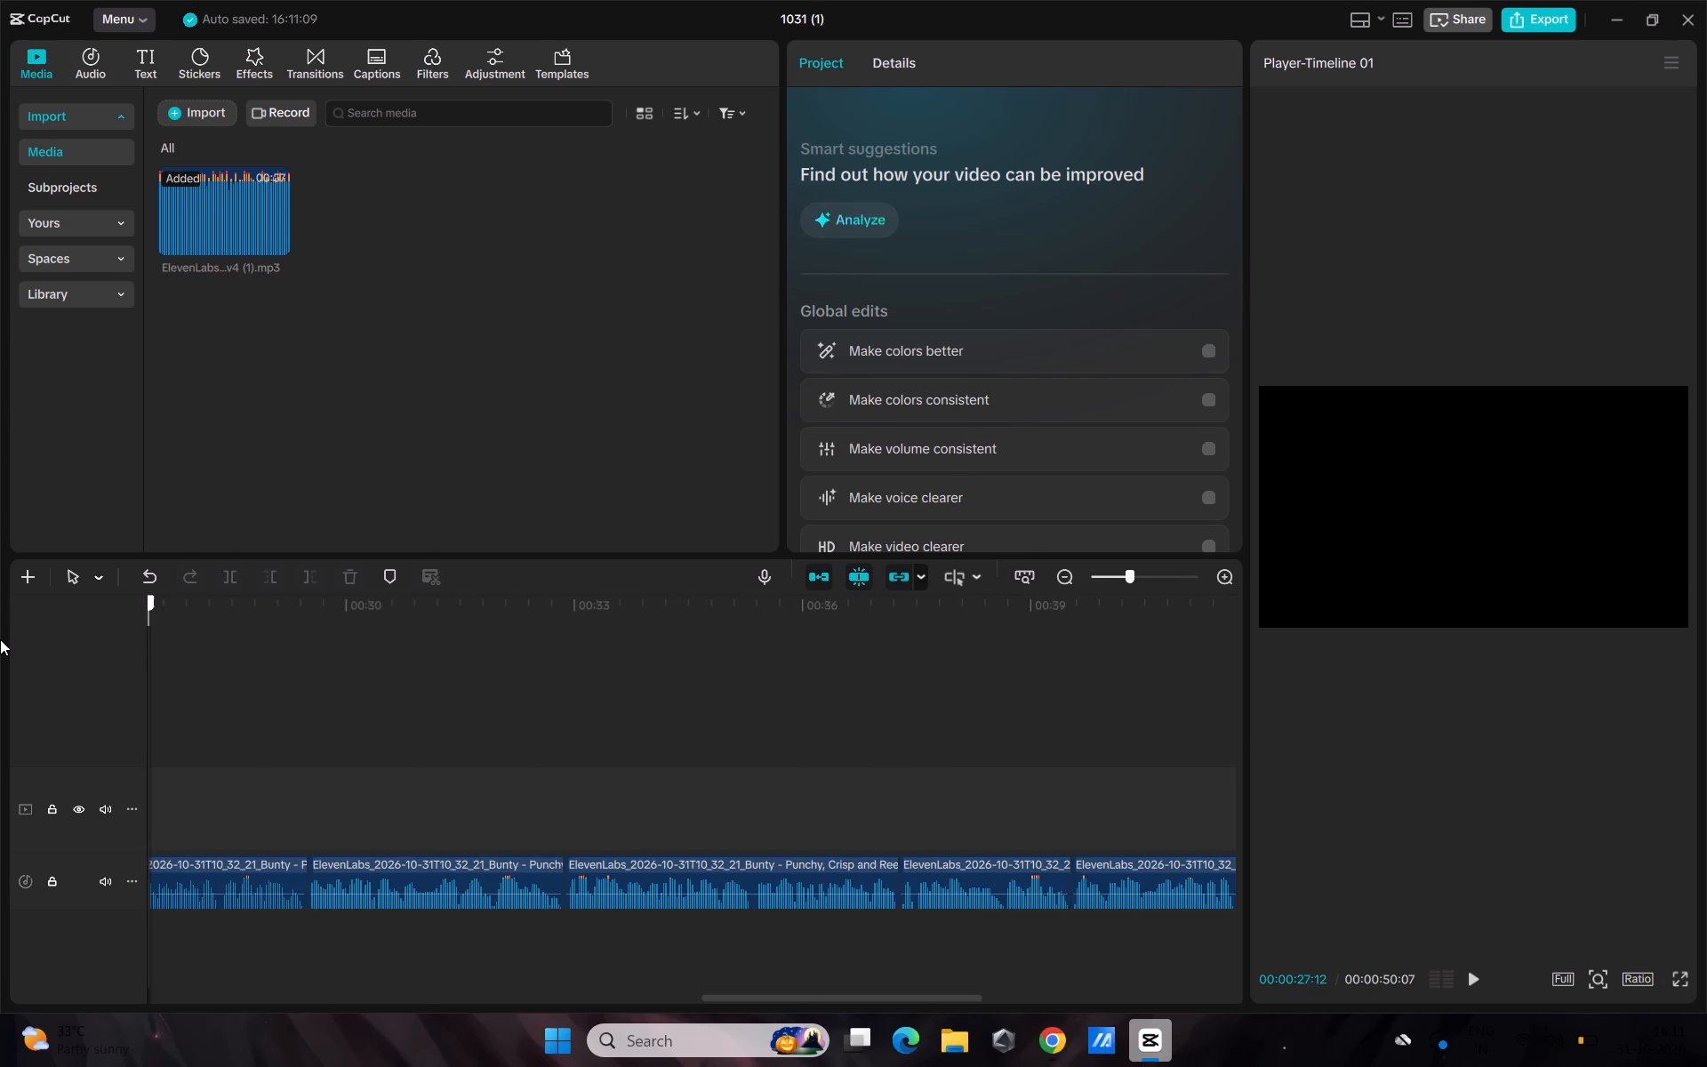
drag(0, 639, 0, 665)
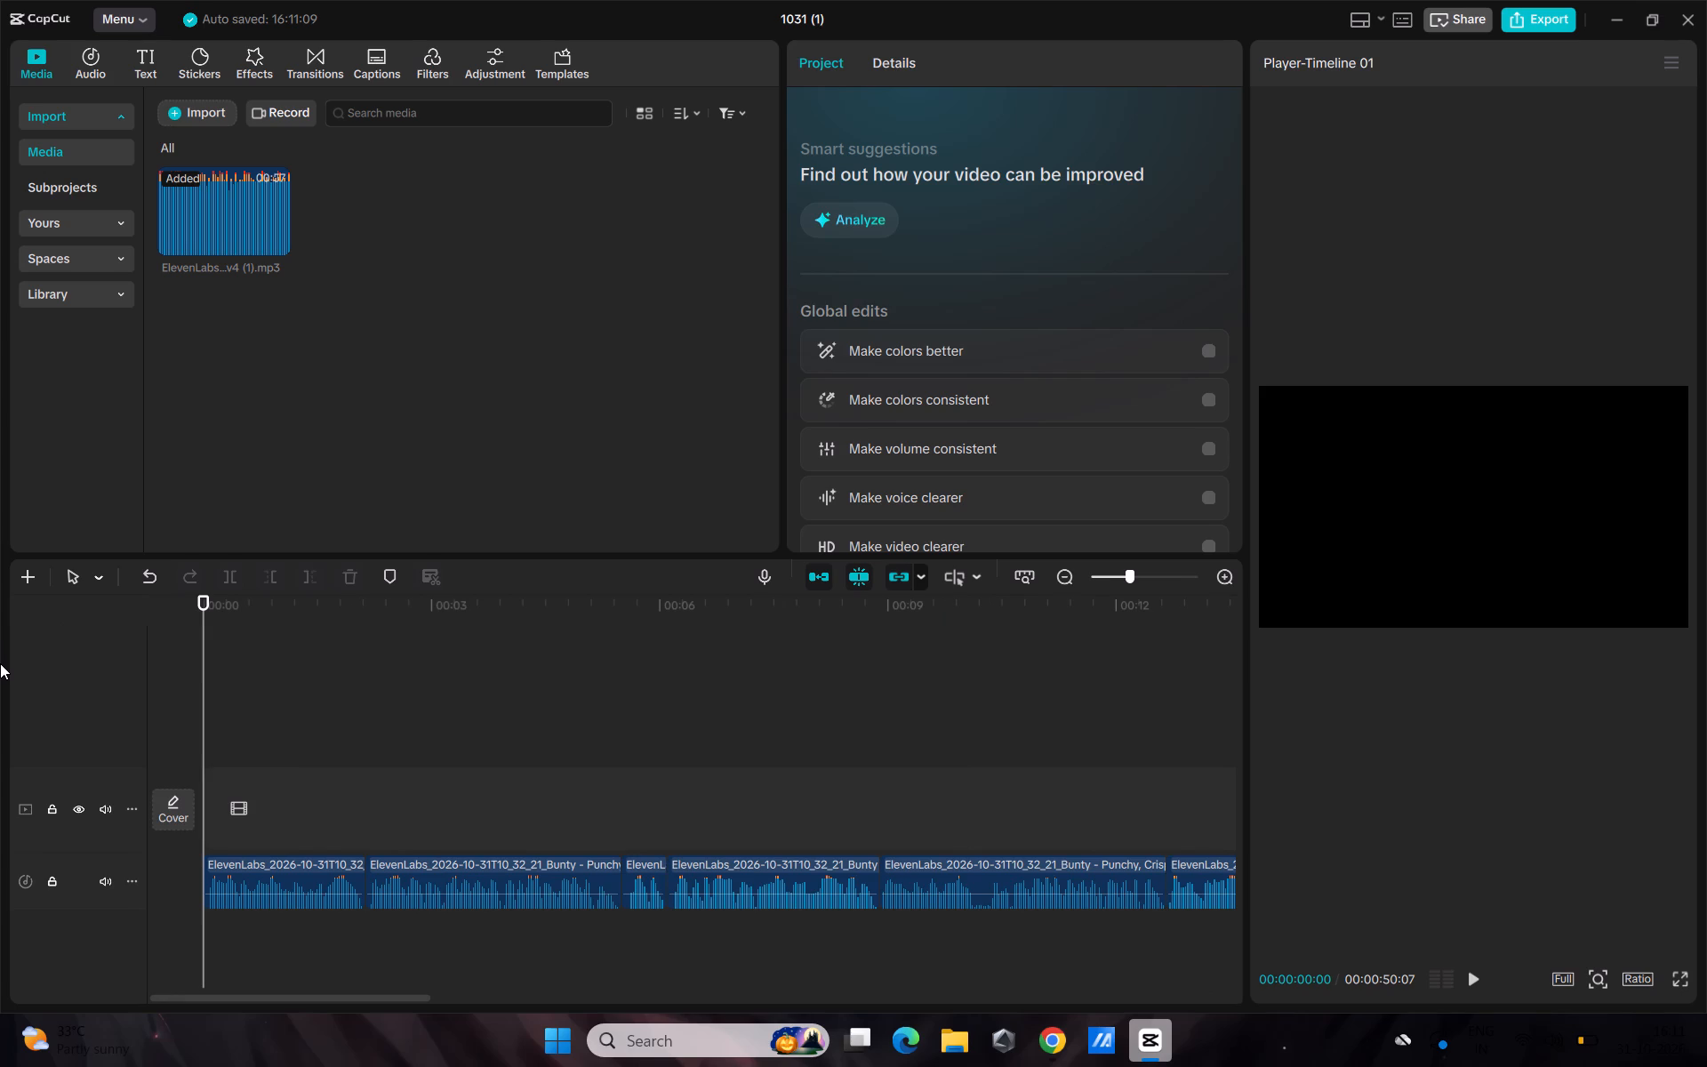
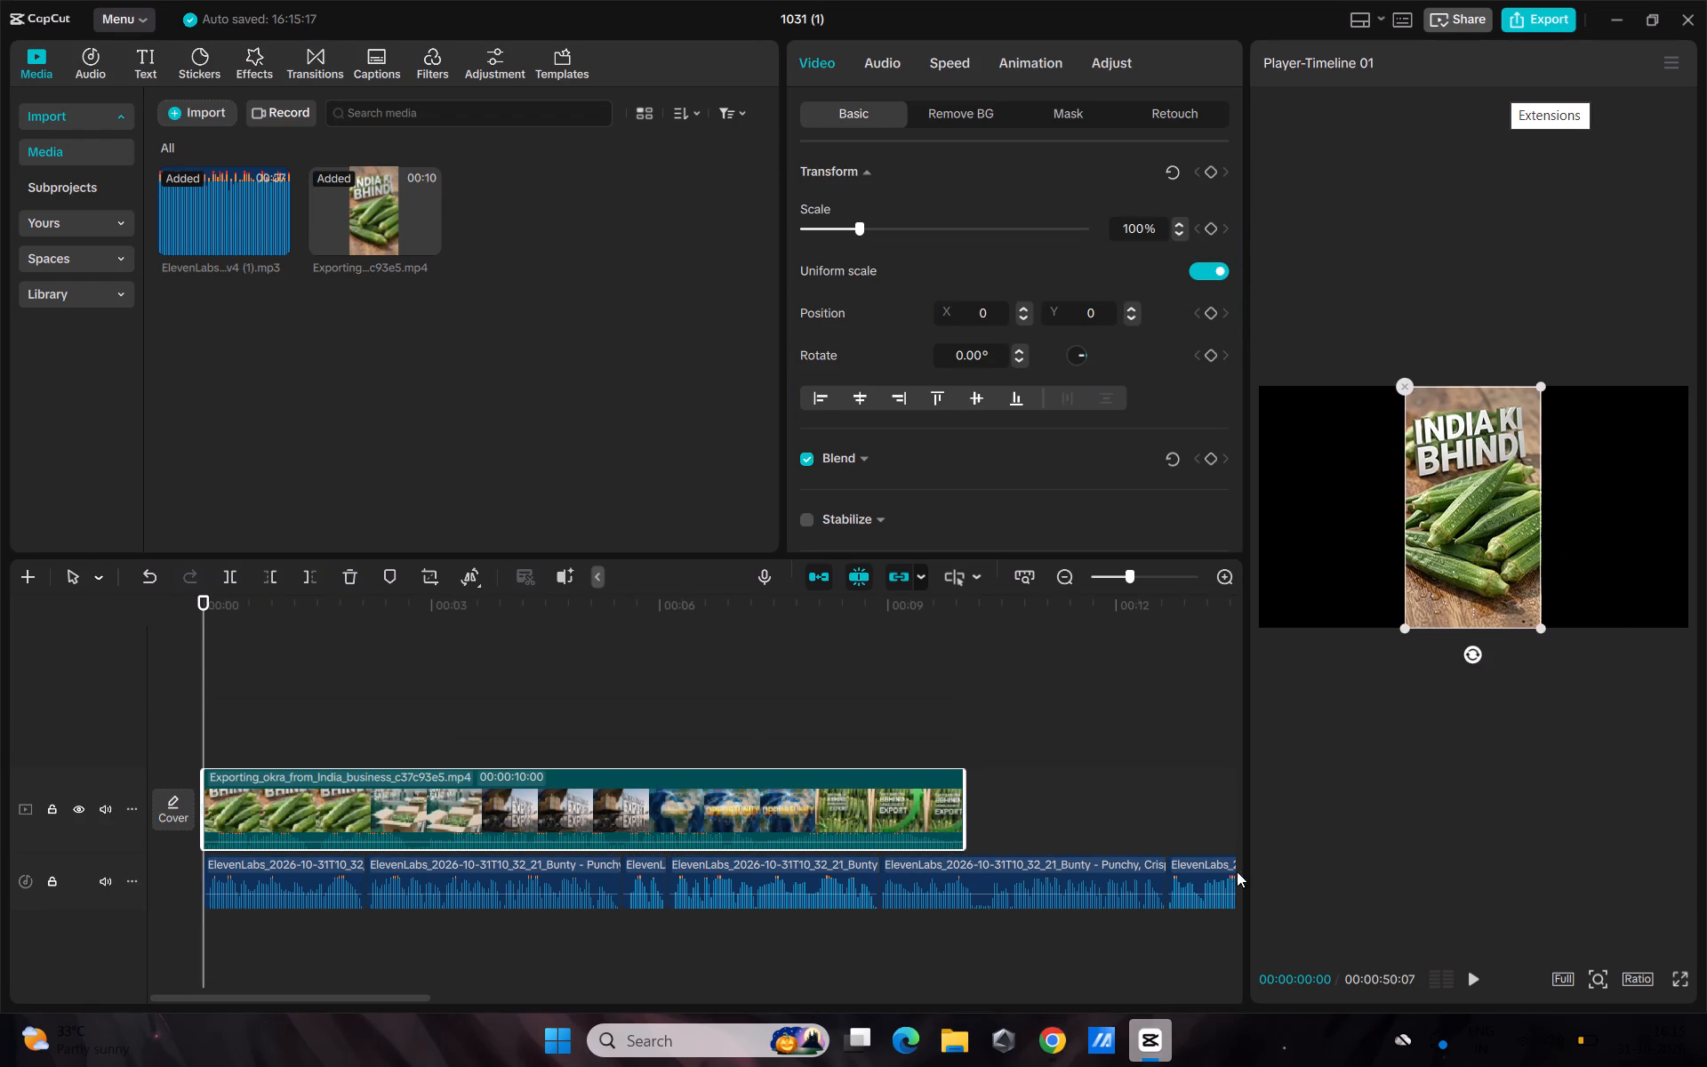
In CapCut, open the aspect ratio options for the video preview of Timeline 01.
click(1638, 974)
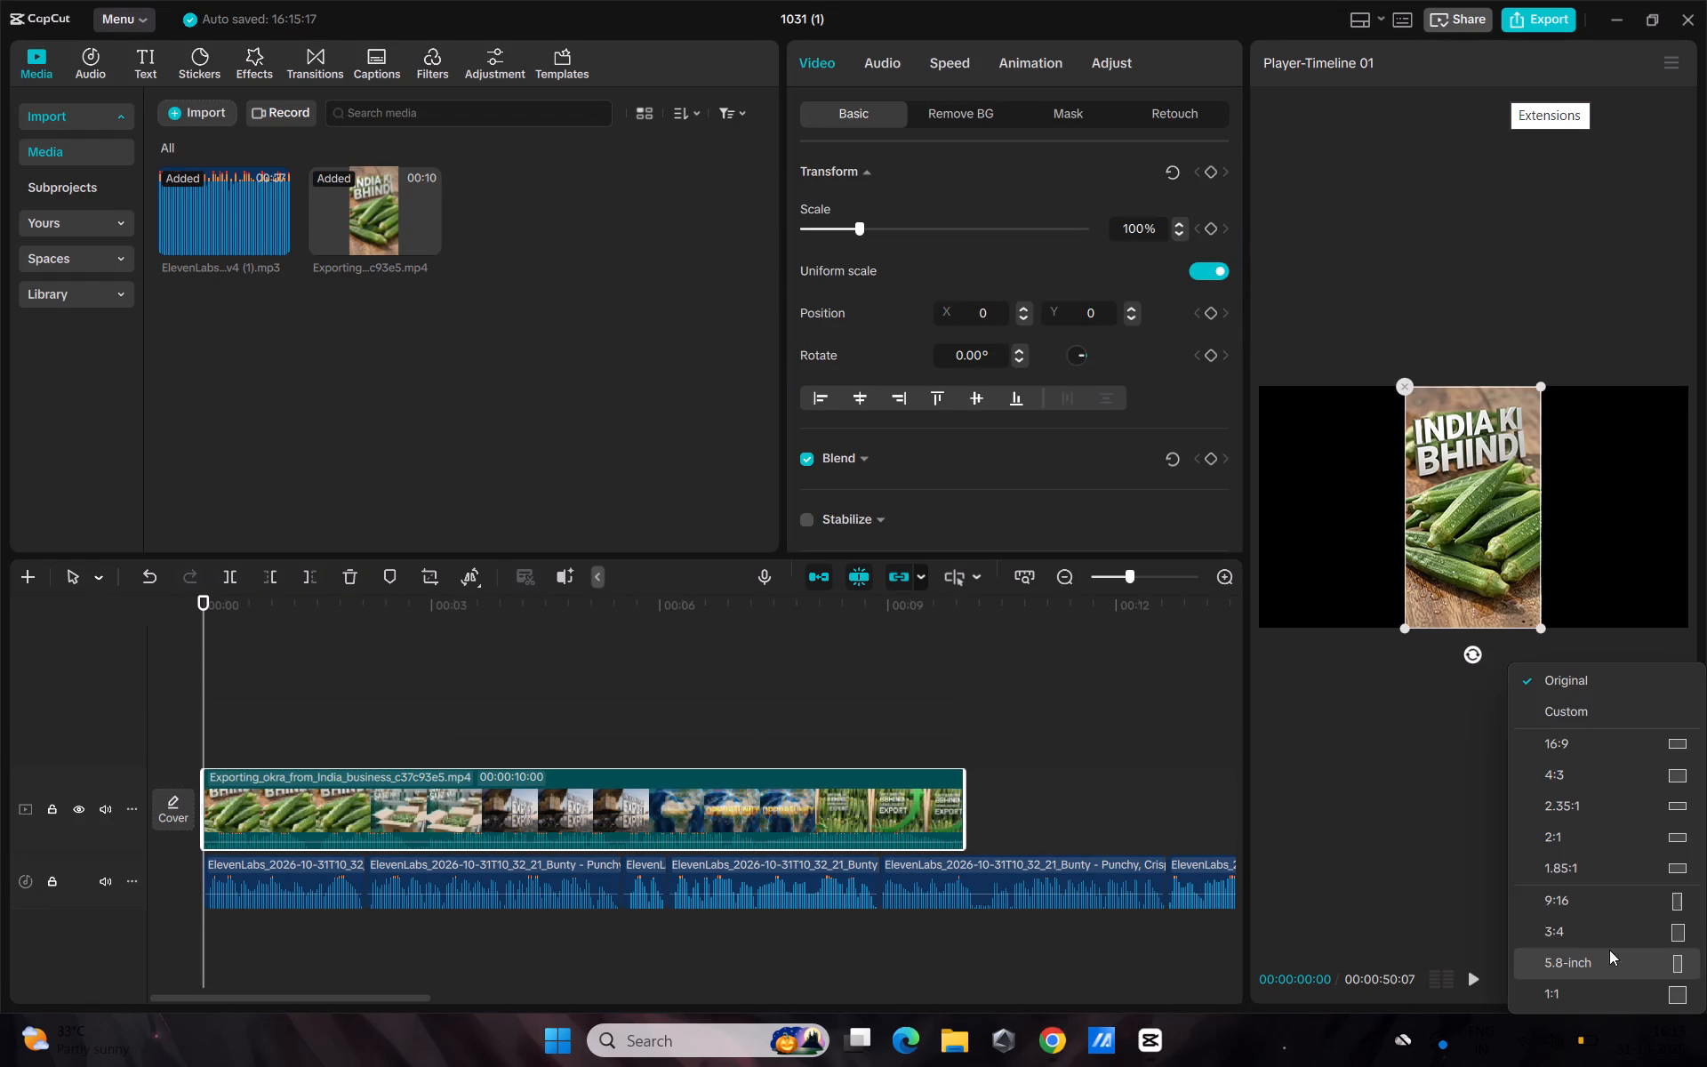
Set the project's aspect ratio to 9:16.
click(1572, 903)
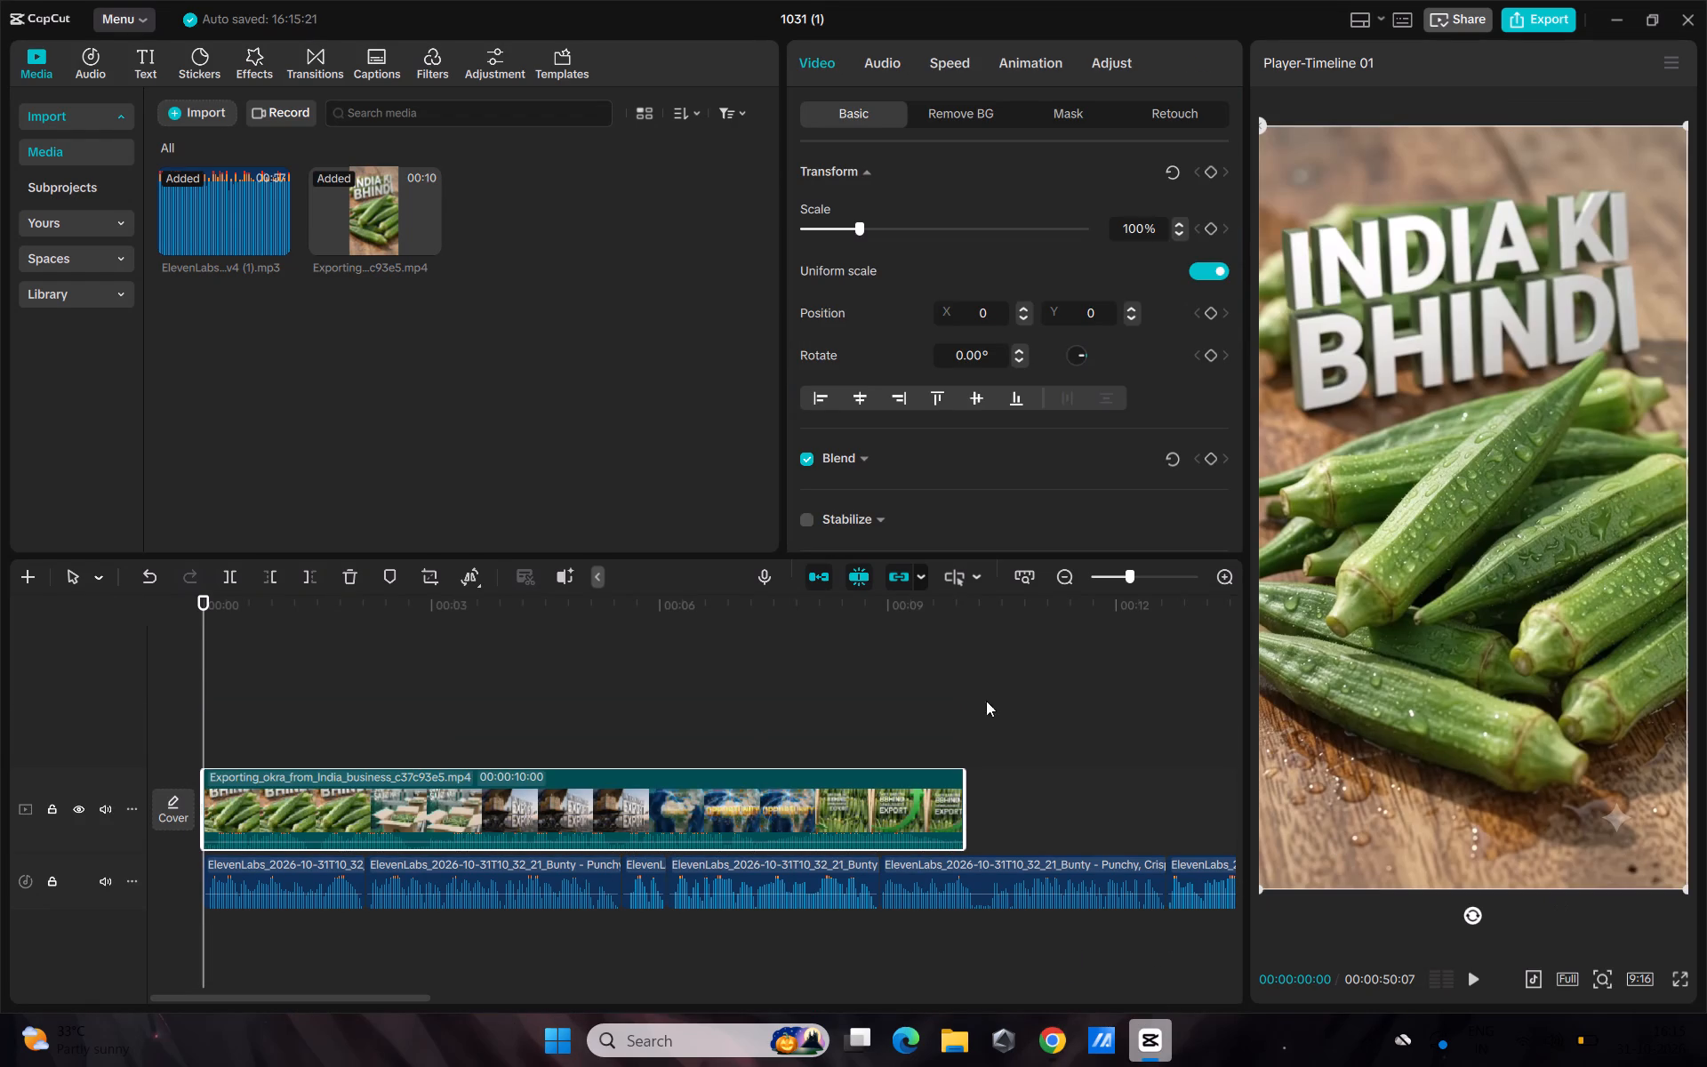
Speed up the okra video clip on the timeline to 1.60x, shortening it to about 6.3 s.
click(943, 76)
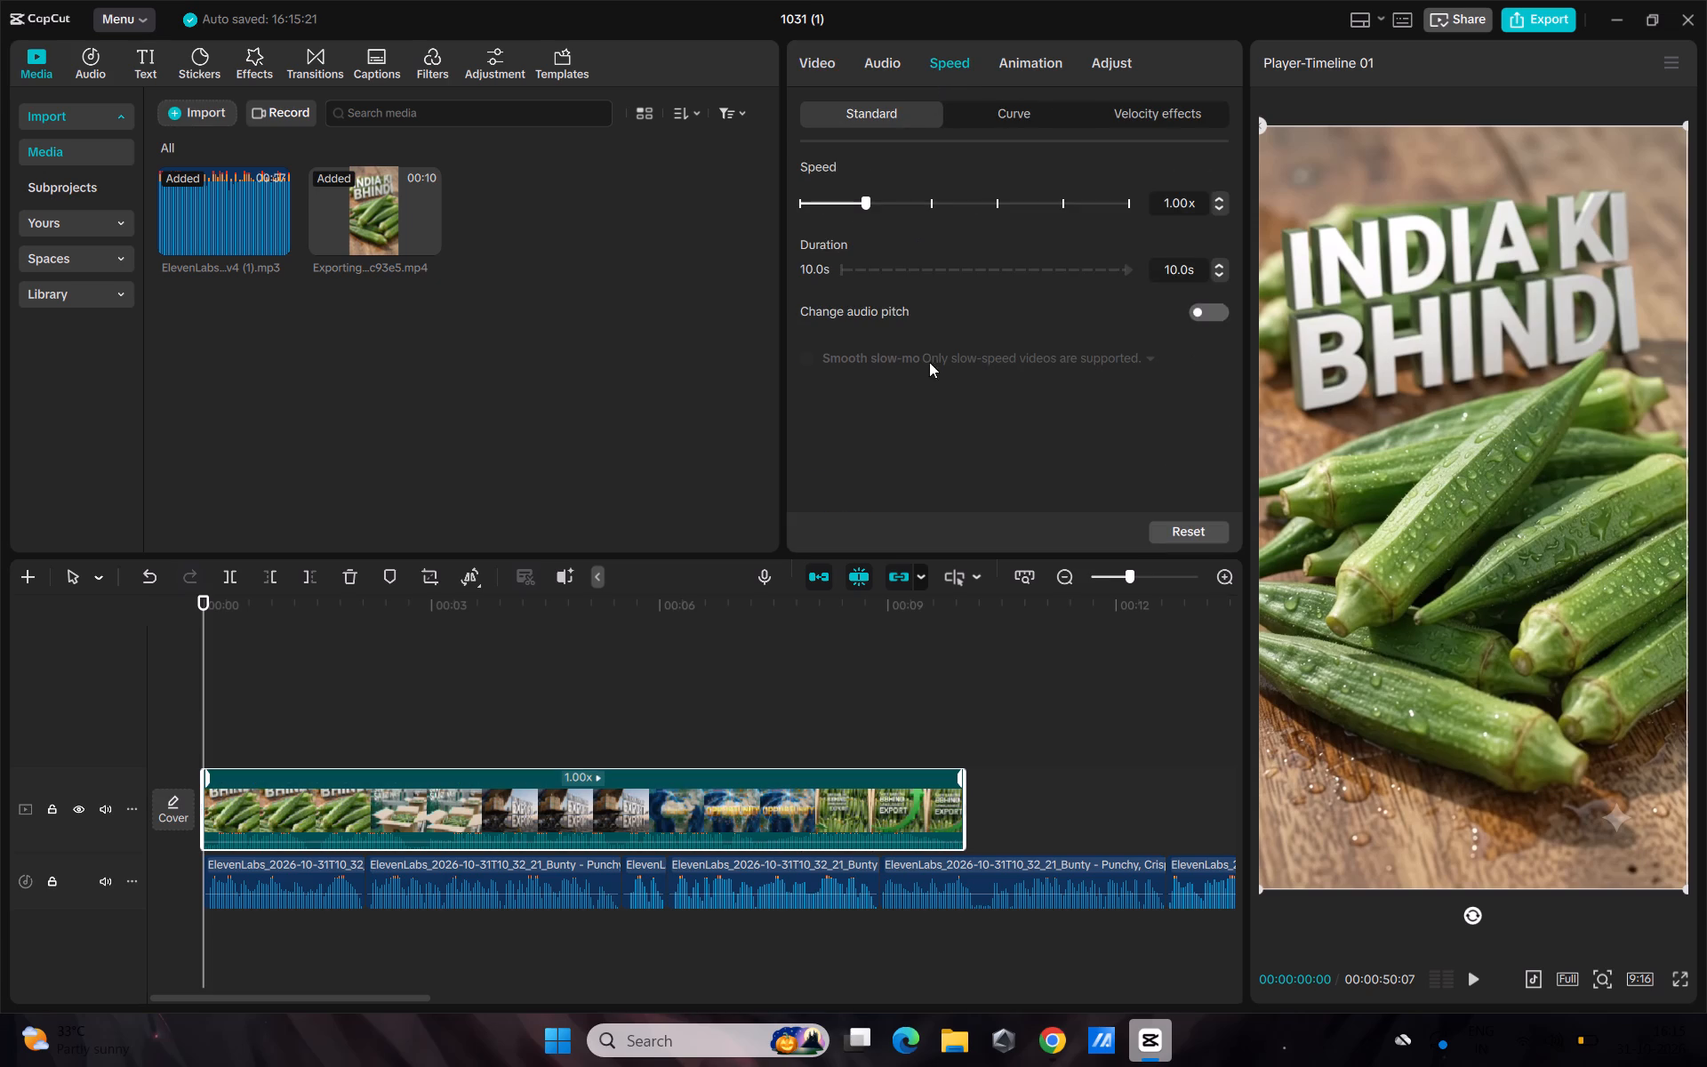
drag(958, 782, 910, 805)
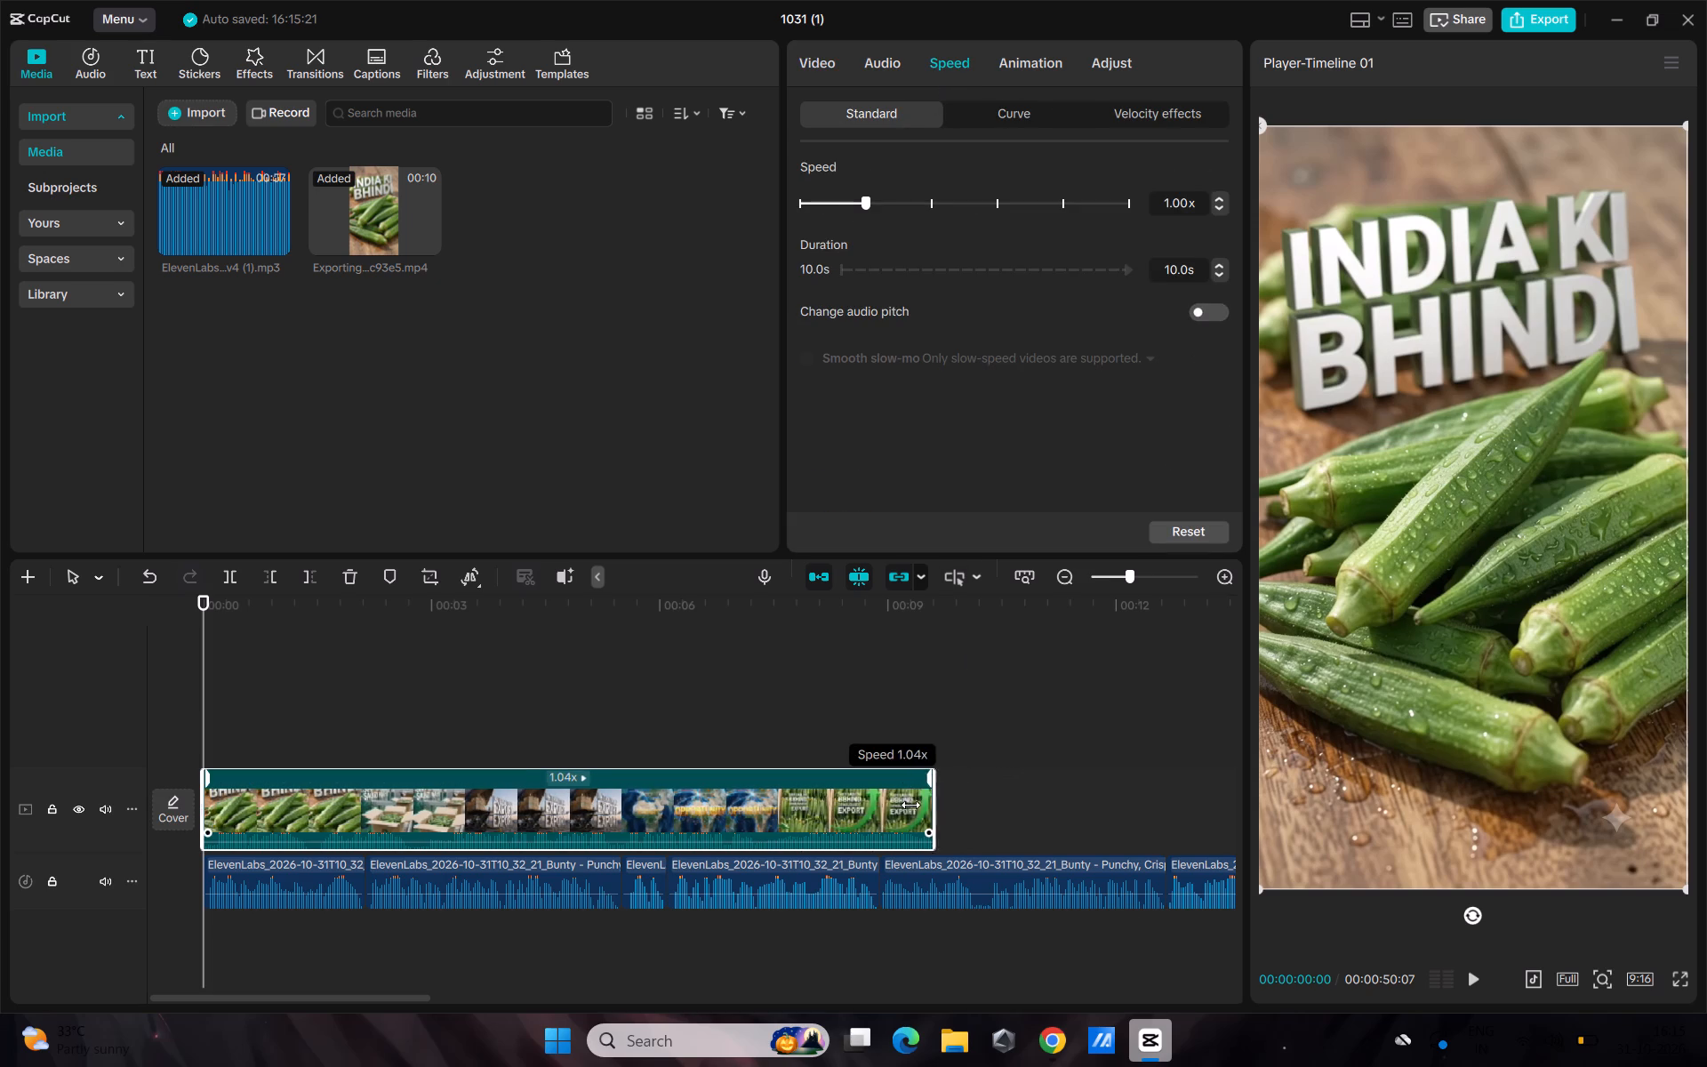
drag(910, 805, 663, 860)
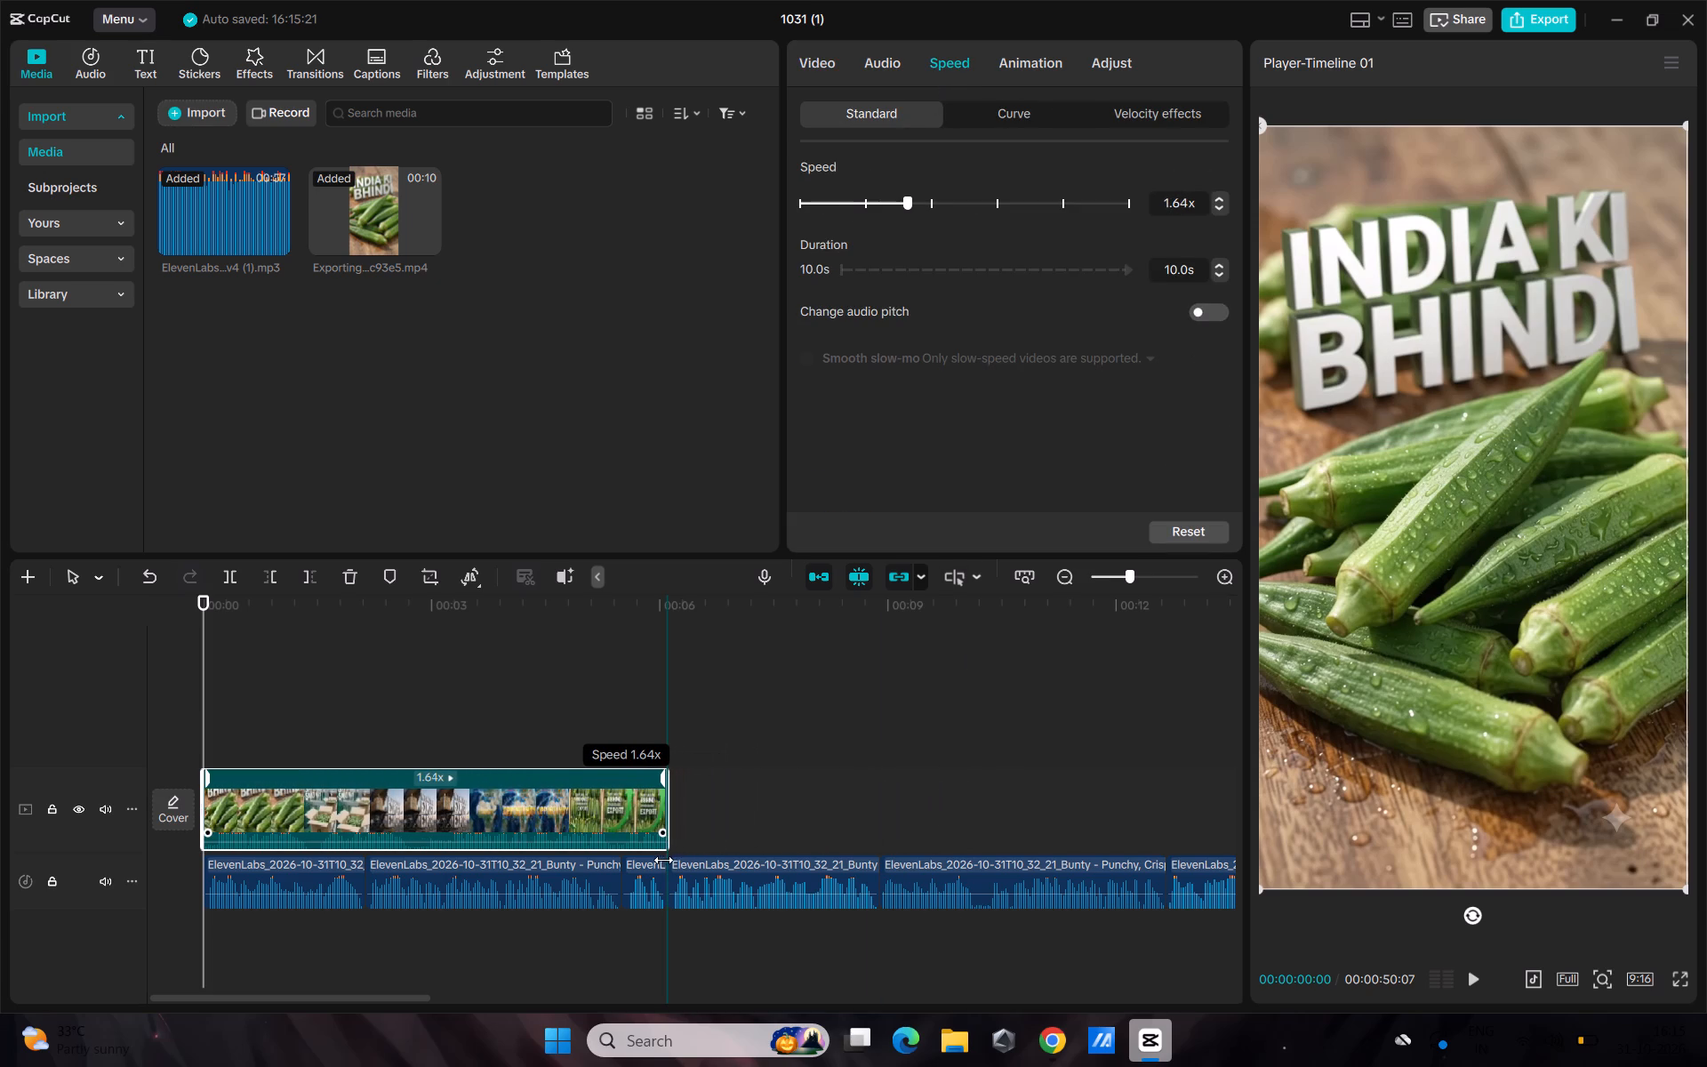
drag(663, 860, 418, 876)
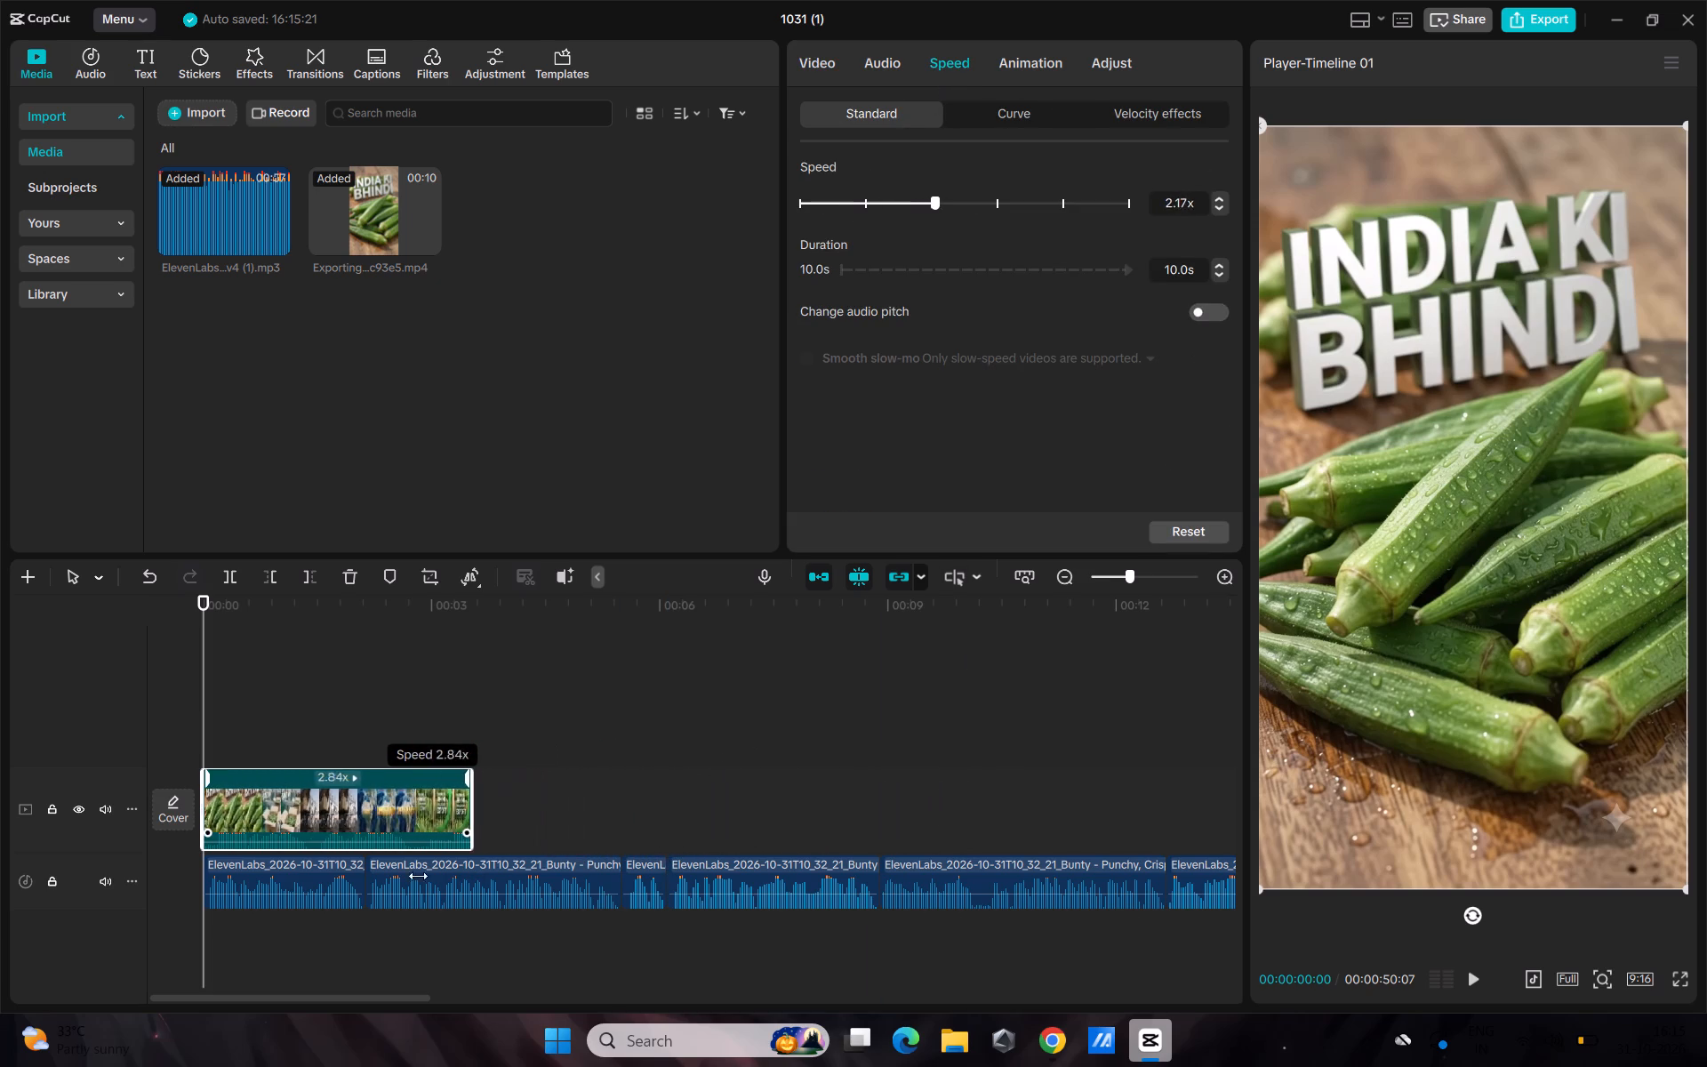
drag(418, 876, 671, 837)
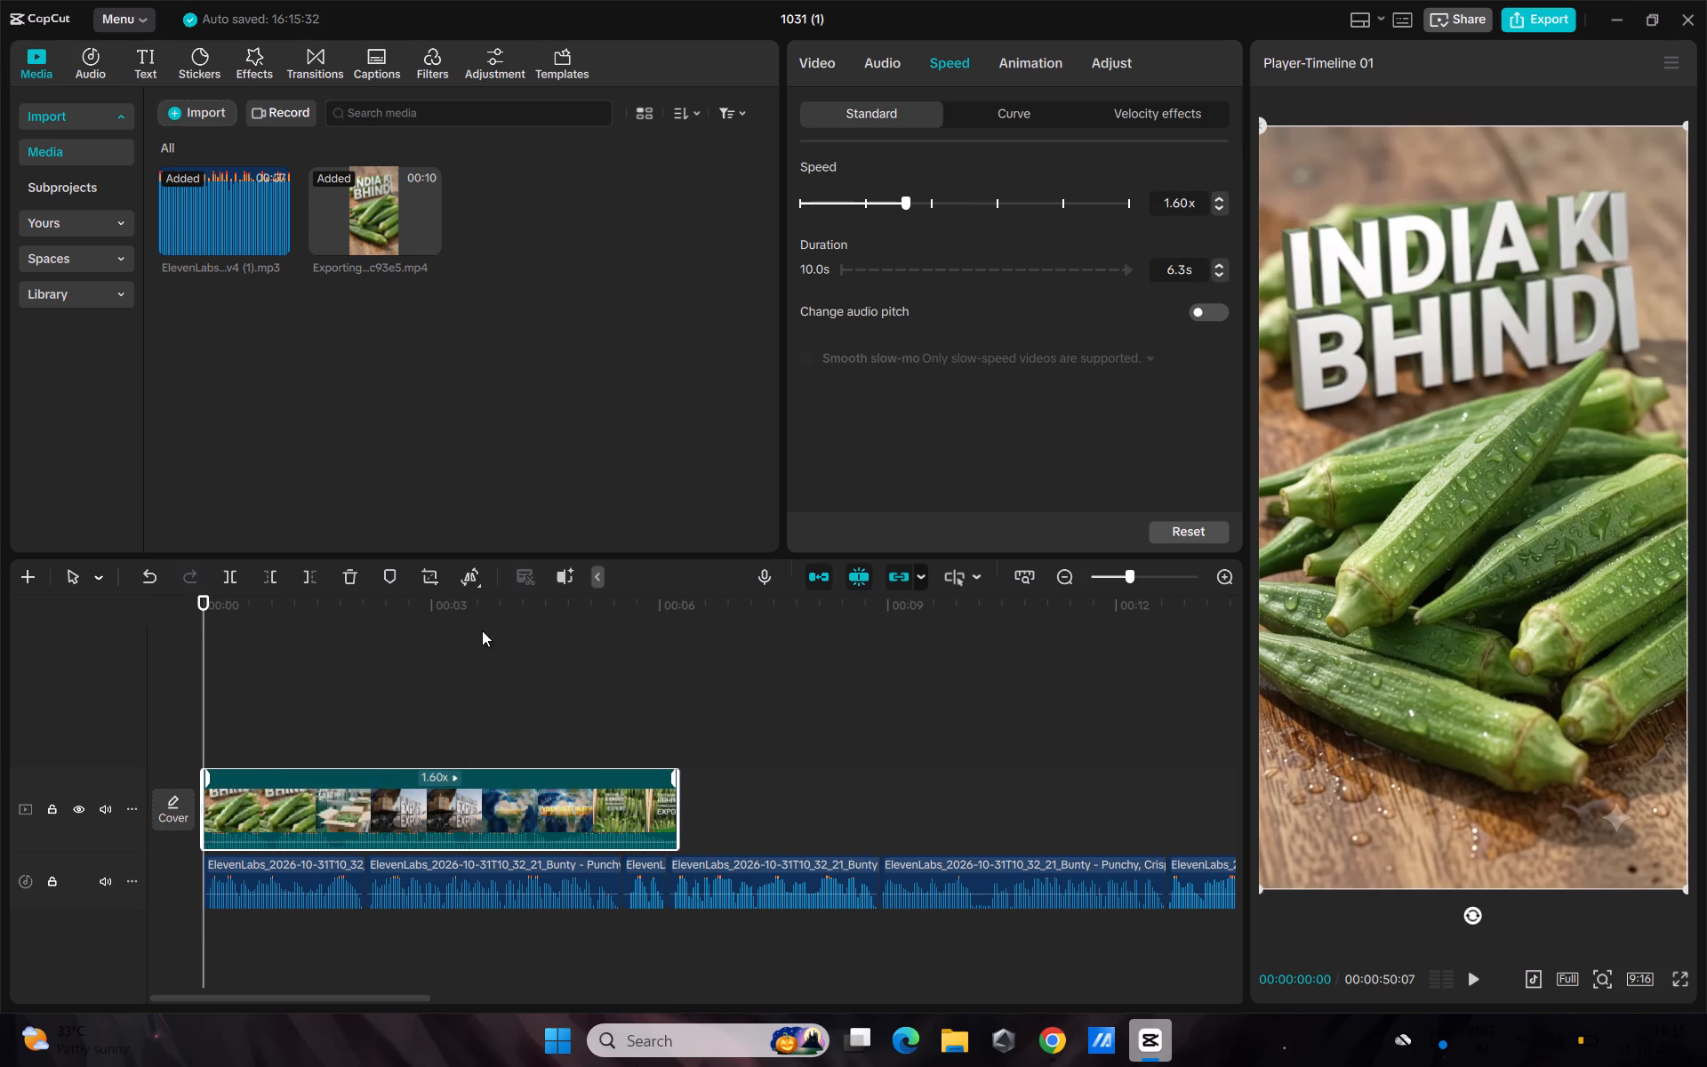
Mute the main video track and play the sped-up okra clip against the voiceover.
click(511, 625)
key(space)
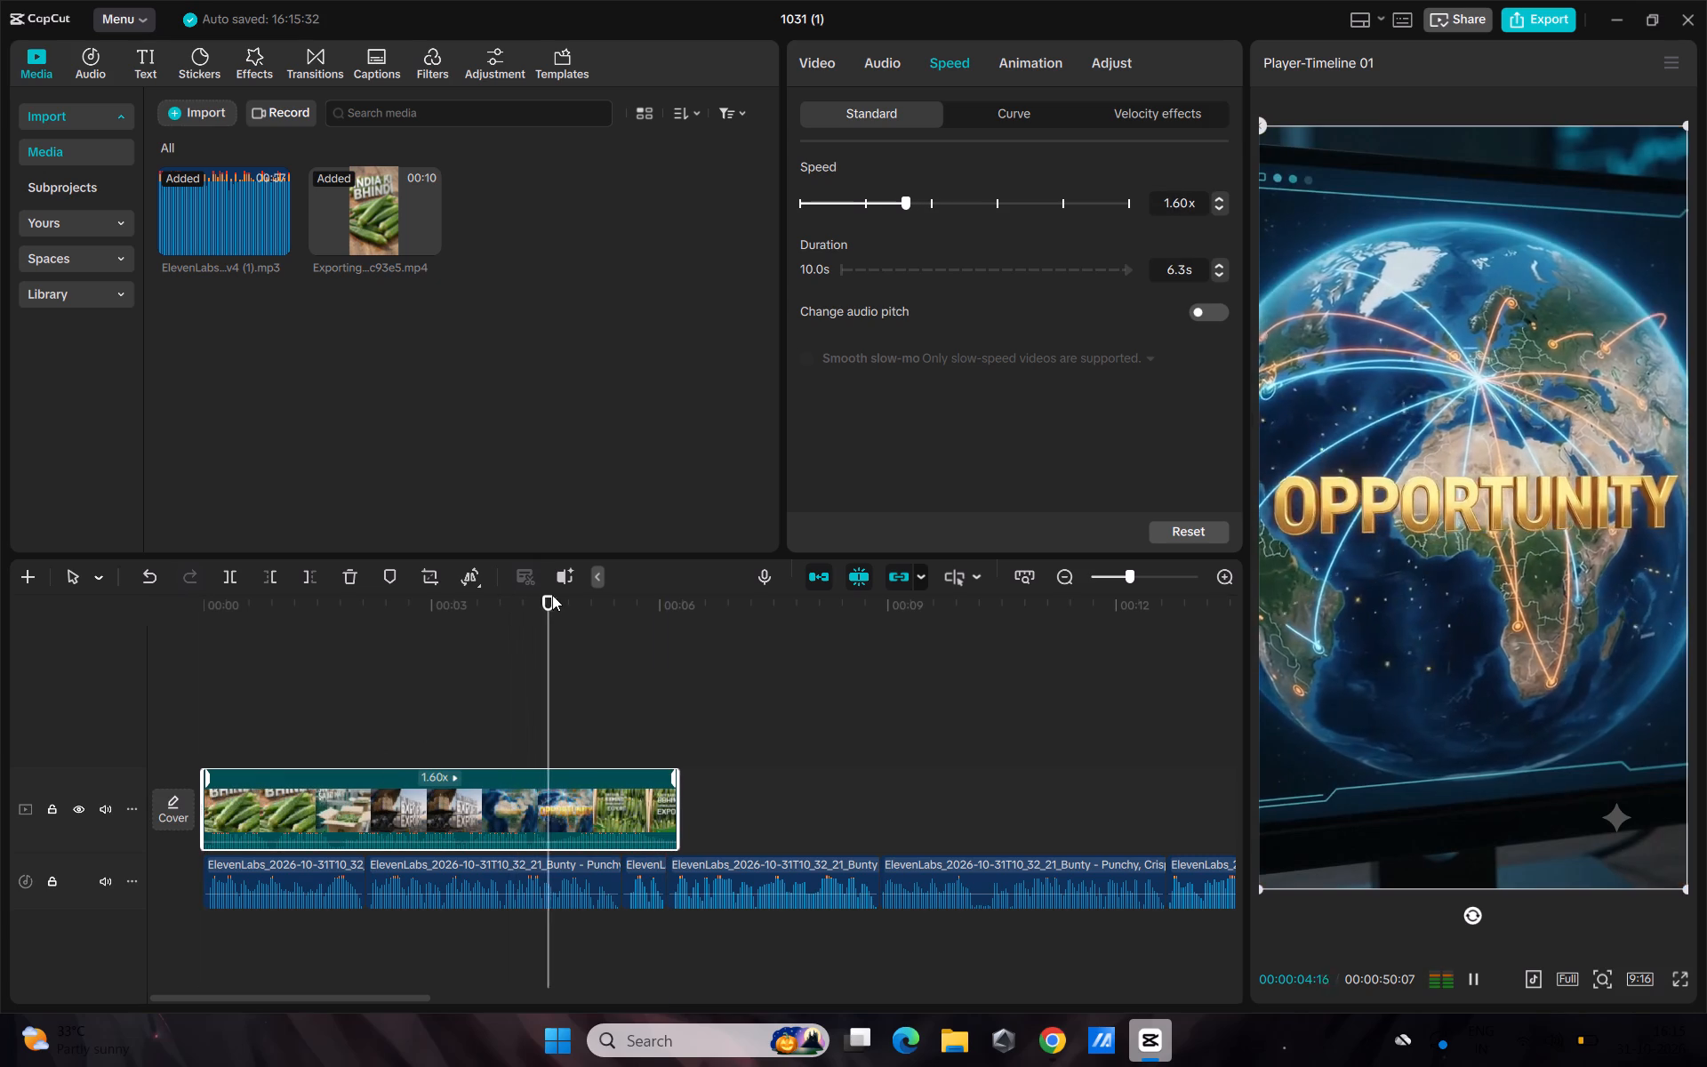
key(space)
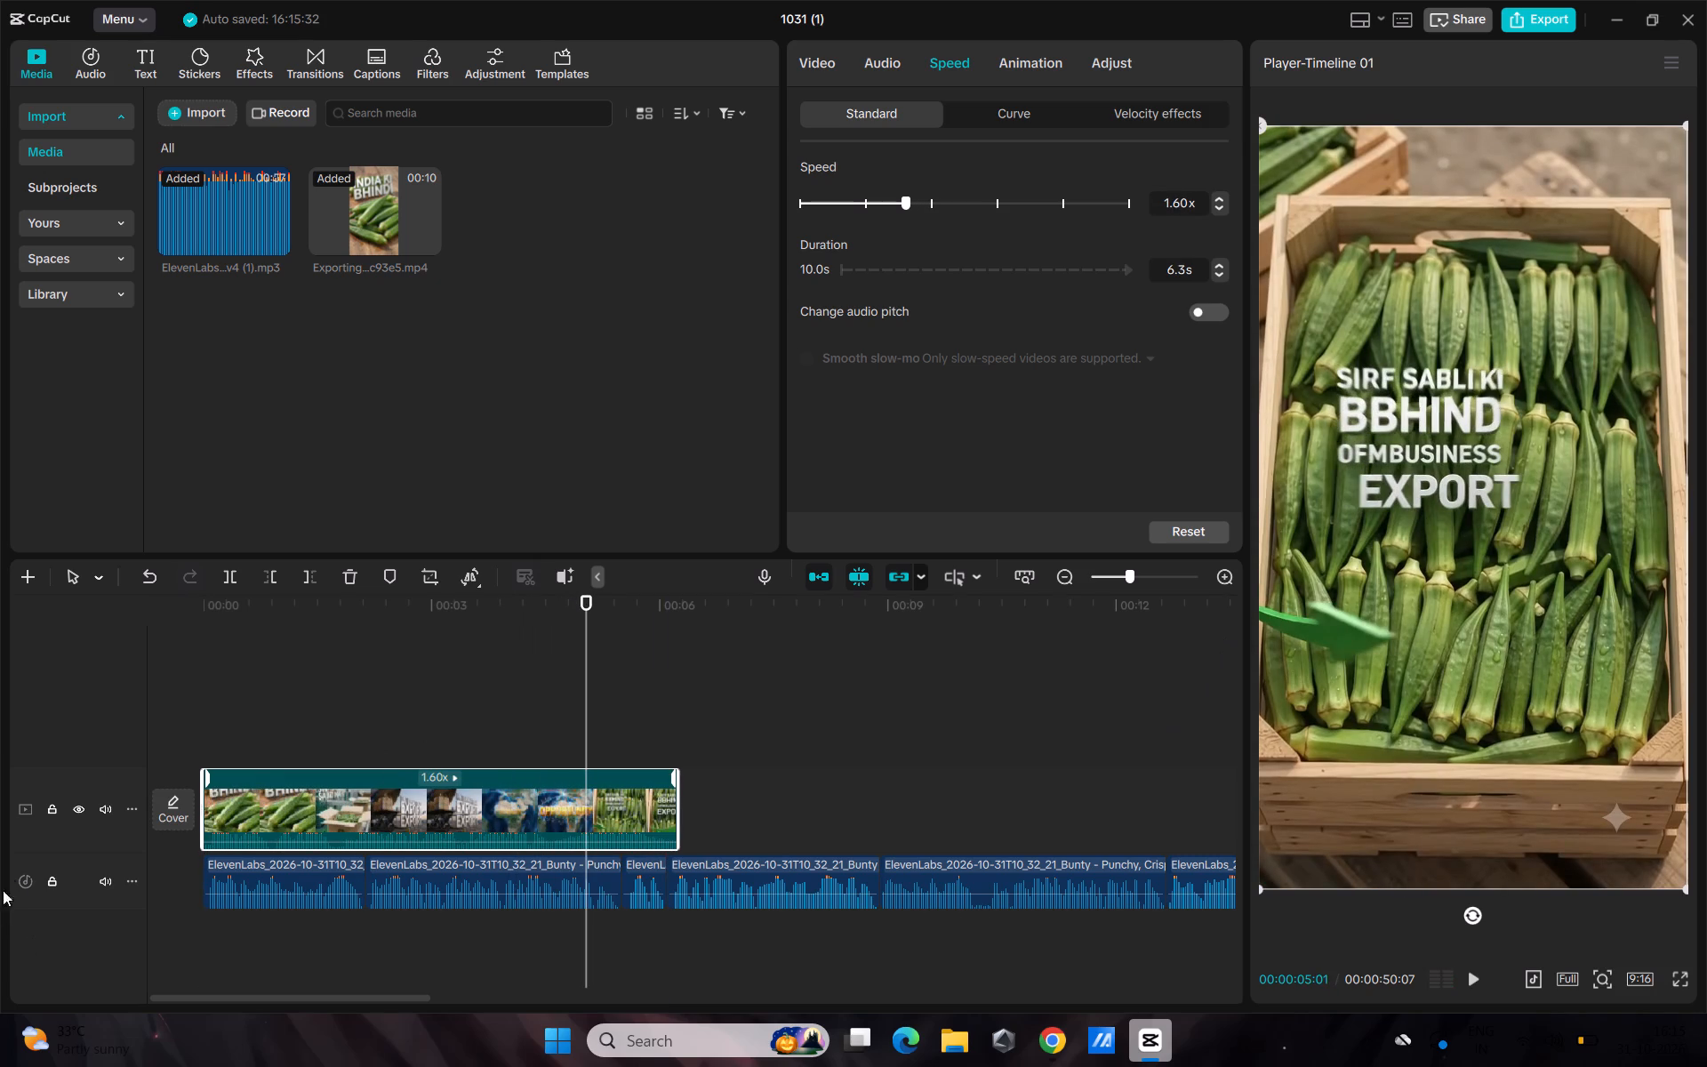
click(106, 818)
click(355, 611)
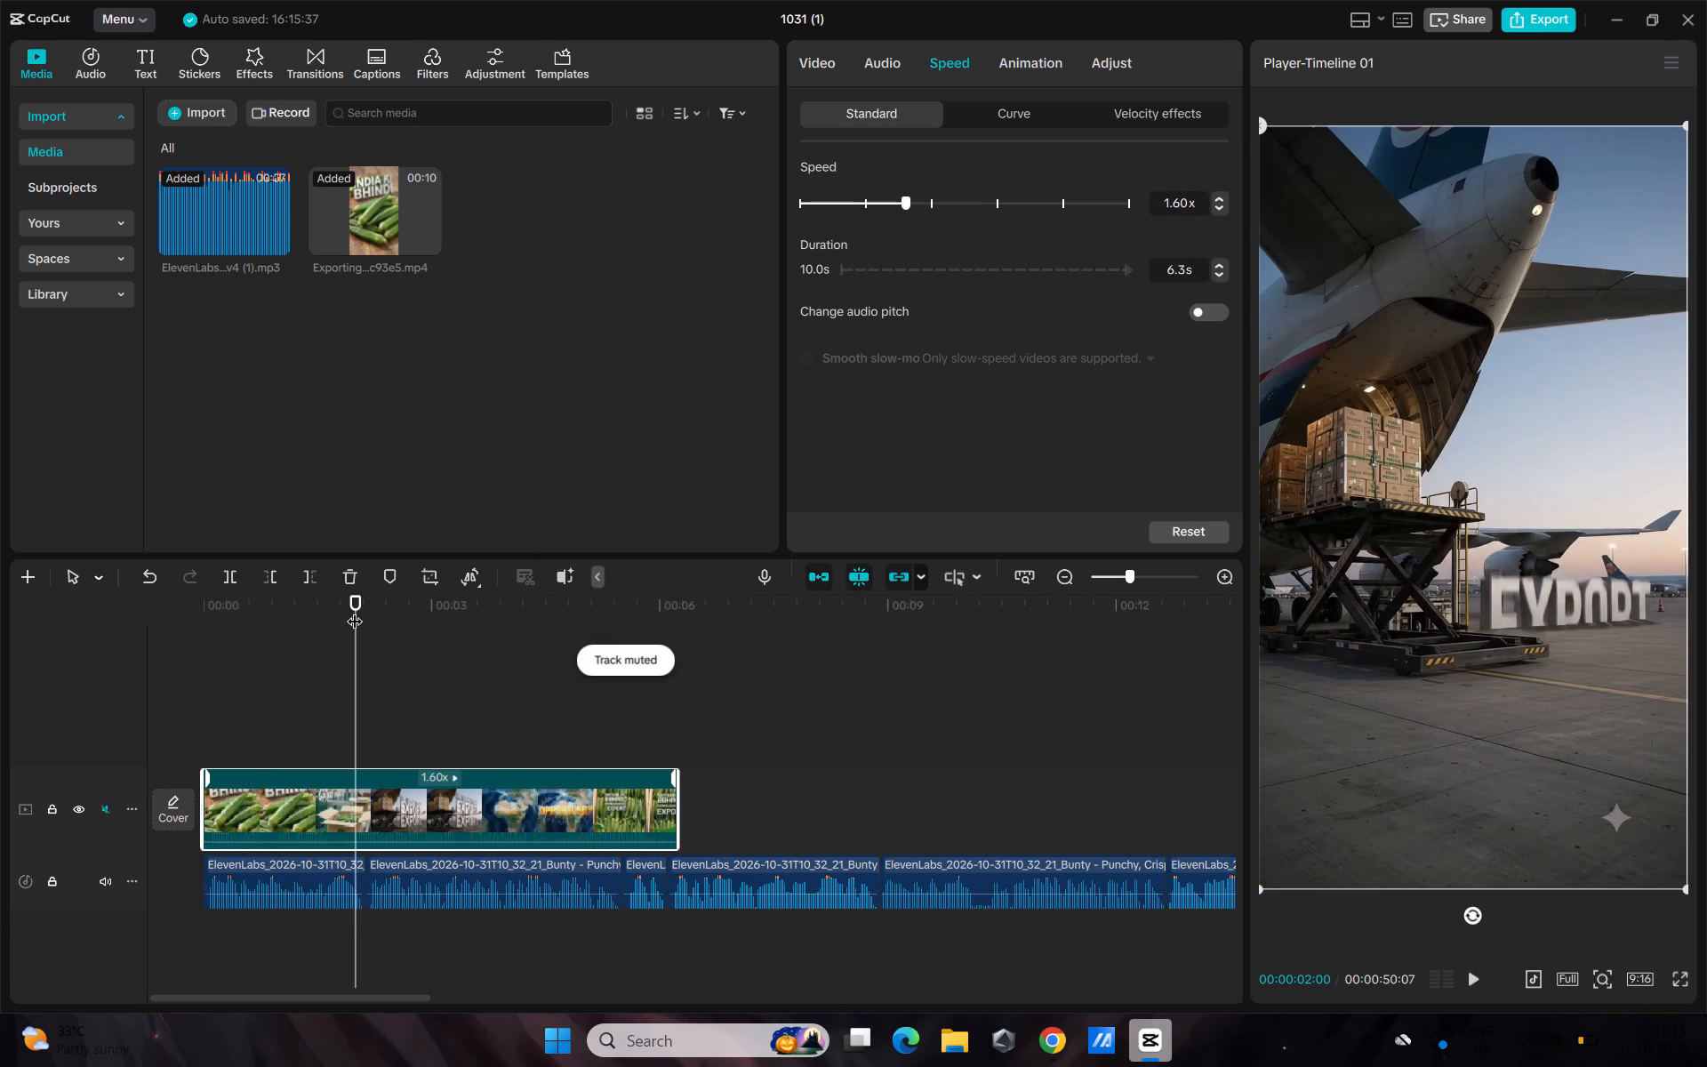
key(space)
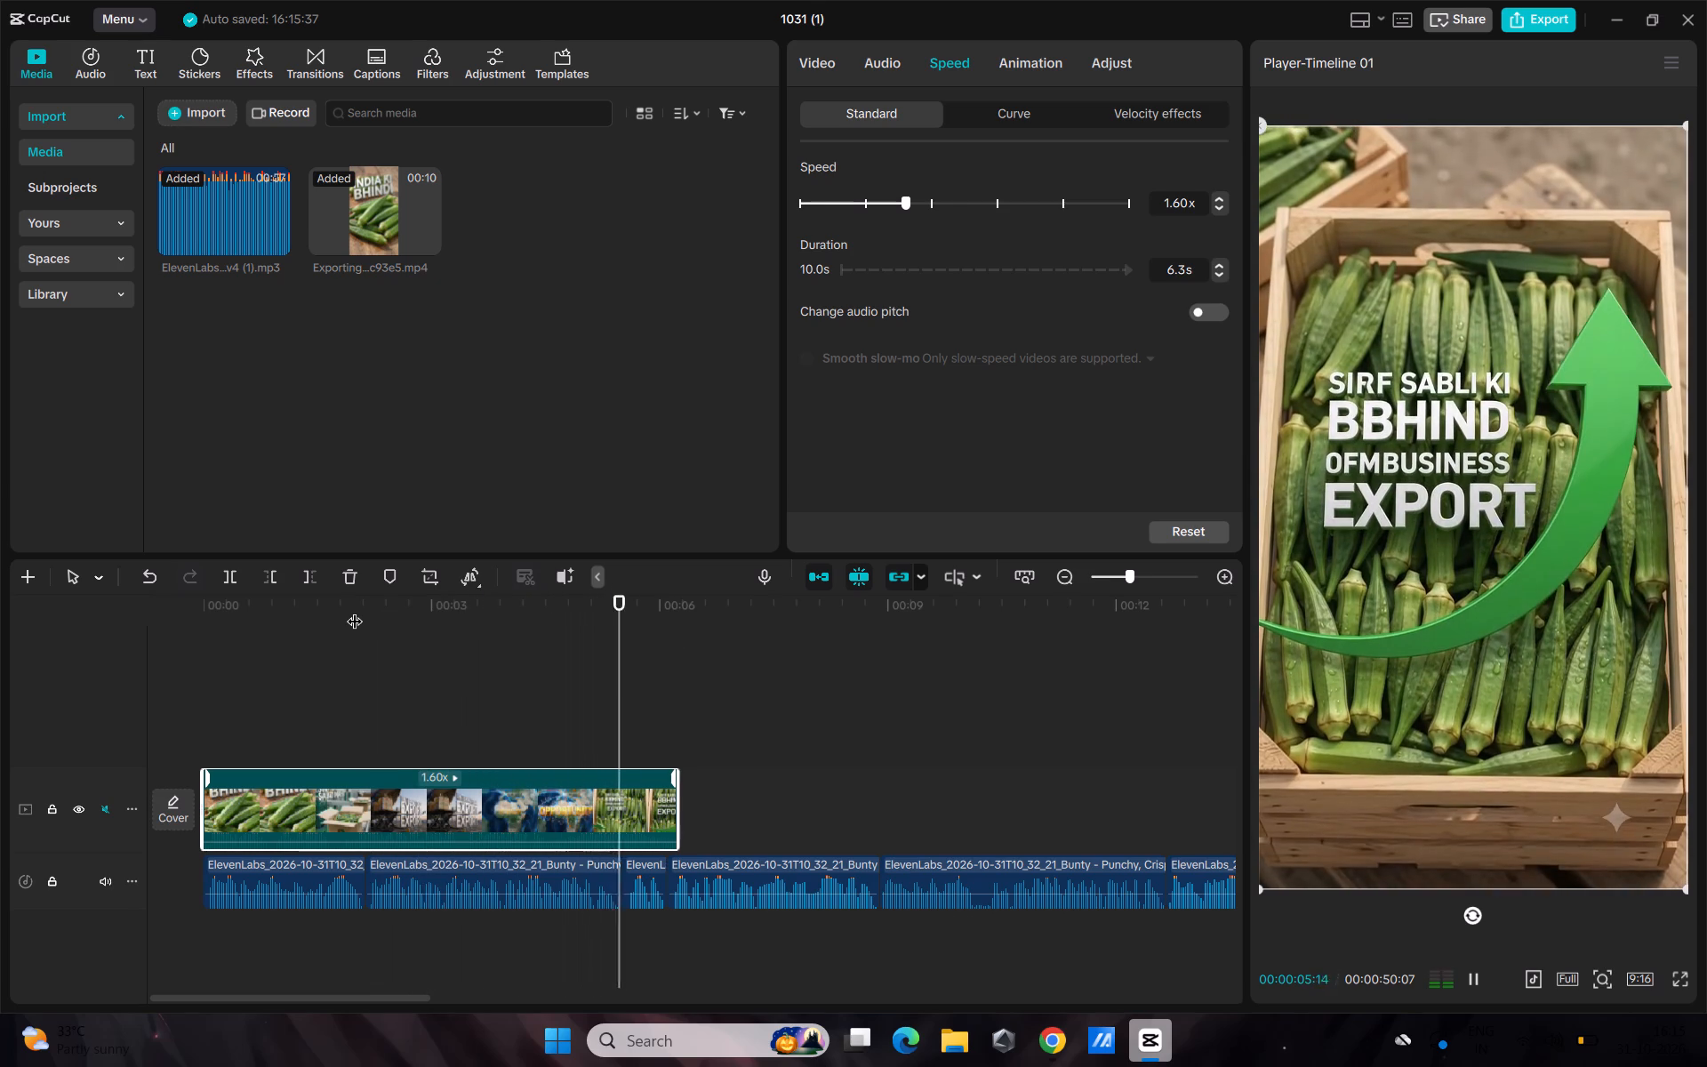
key(space)
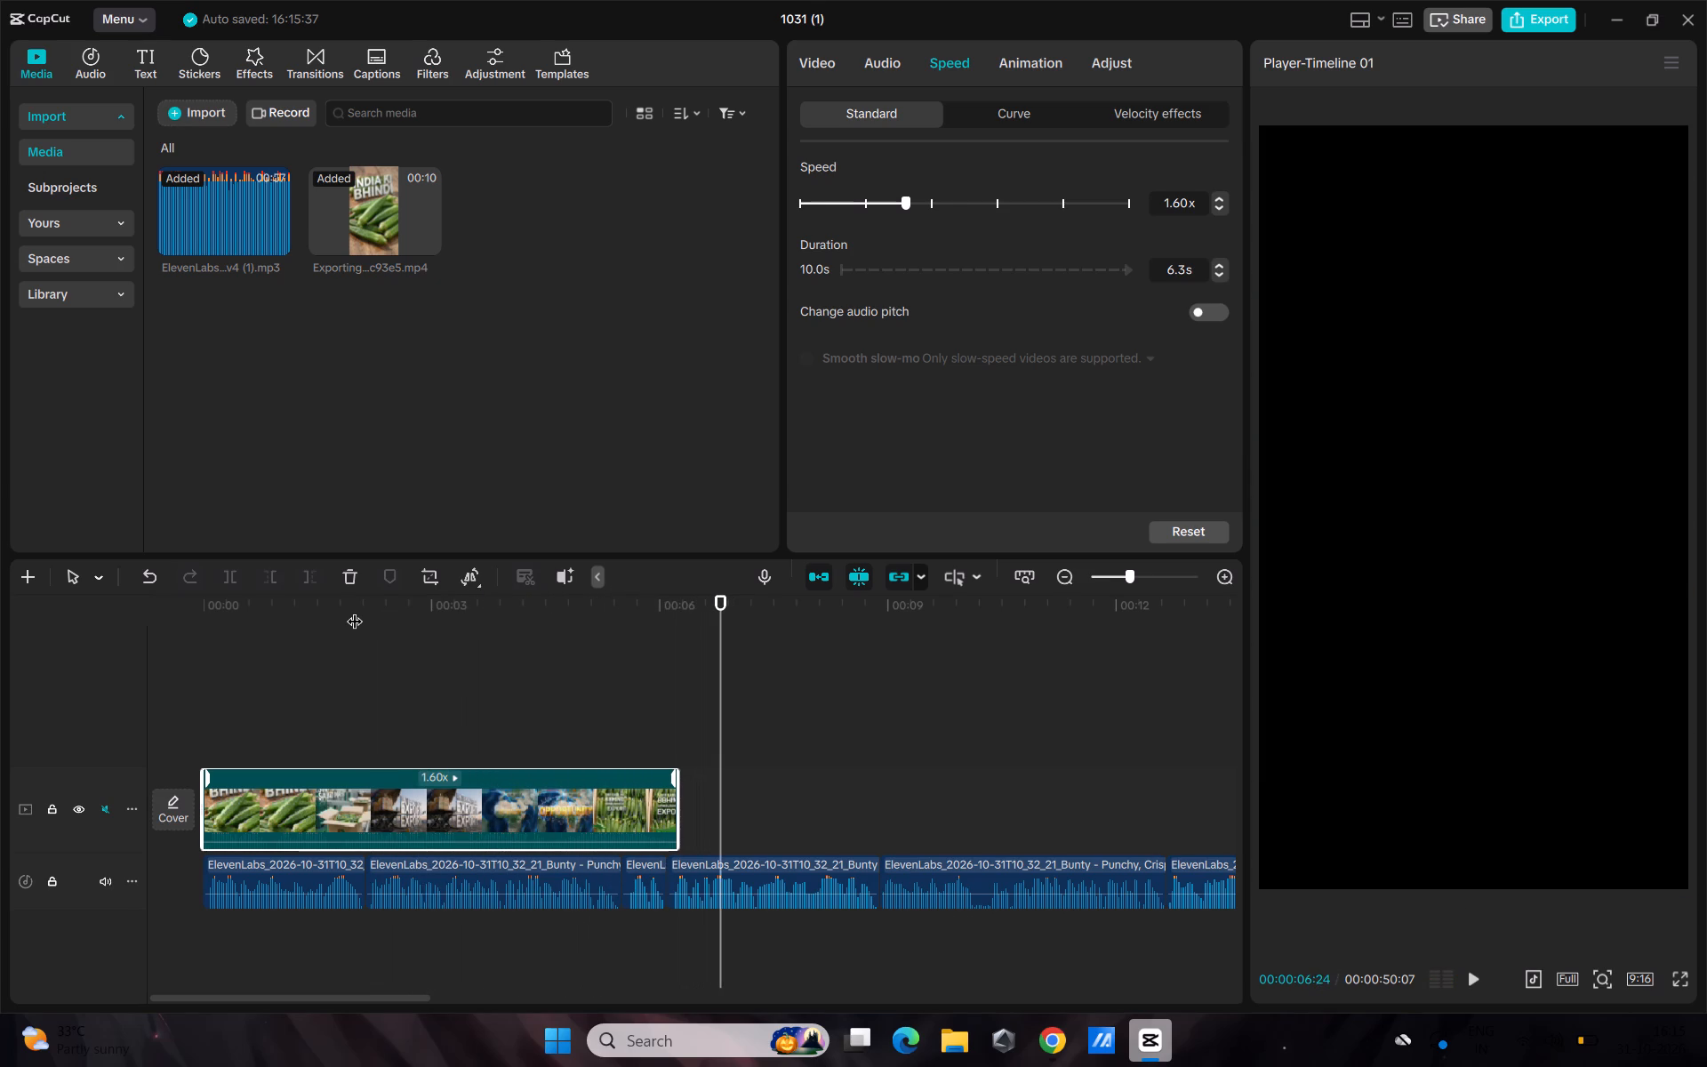
Fine-tune the okra clip's speed to 1.64x so it ends at the voiceover cut at 00:00:06:03.
drag(715, 646, 708, 710)
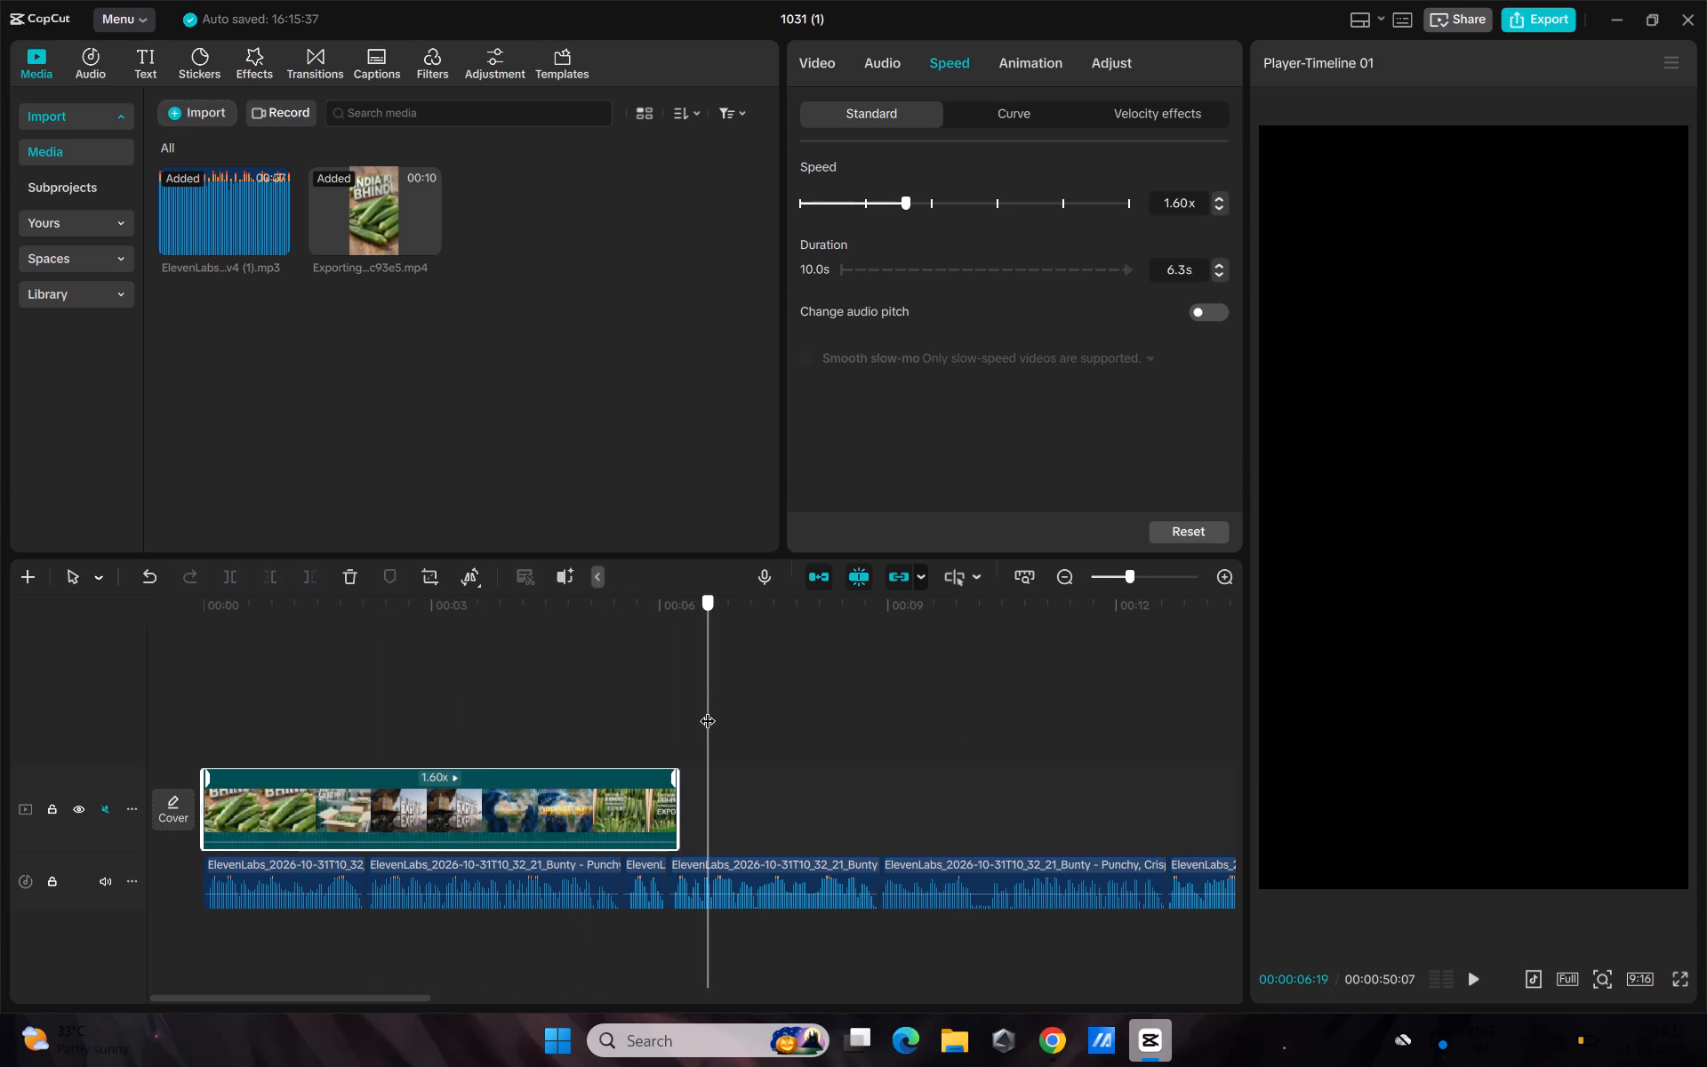
drag(708, 710, 667, 802)
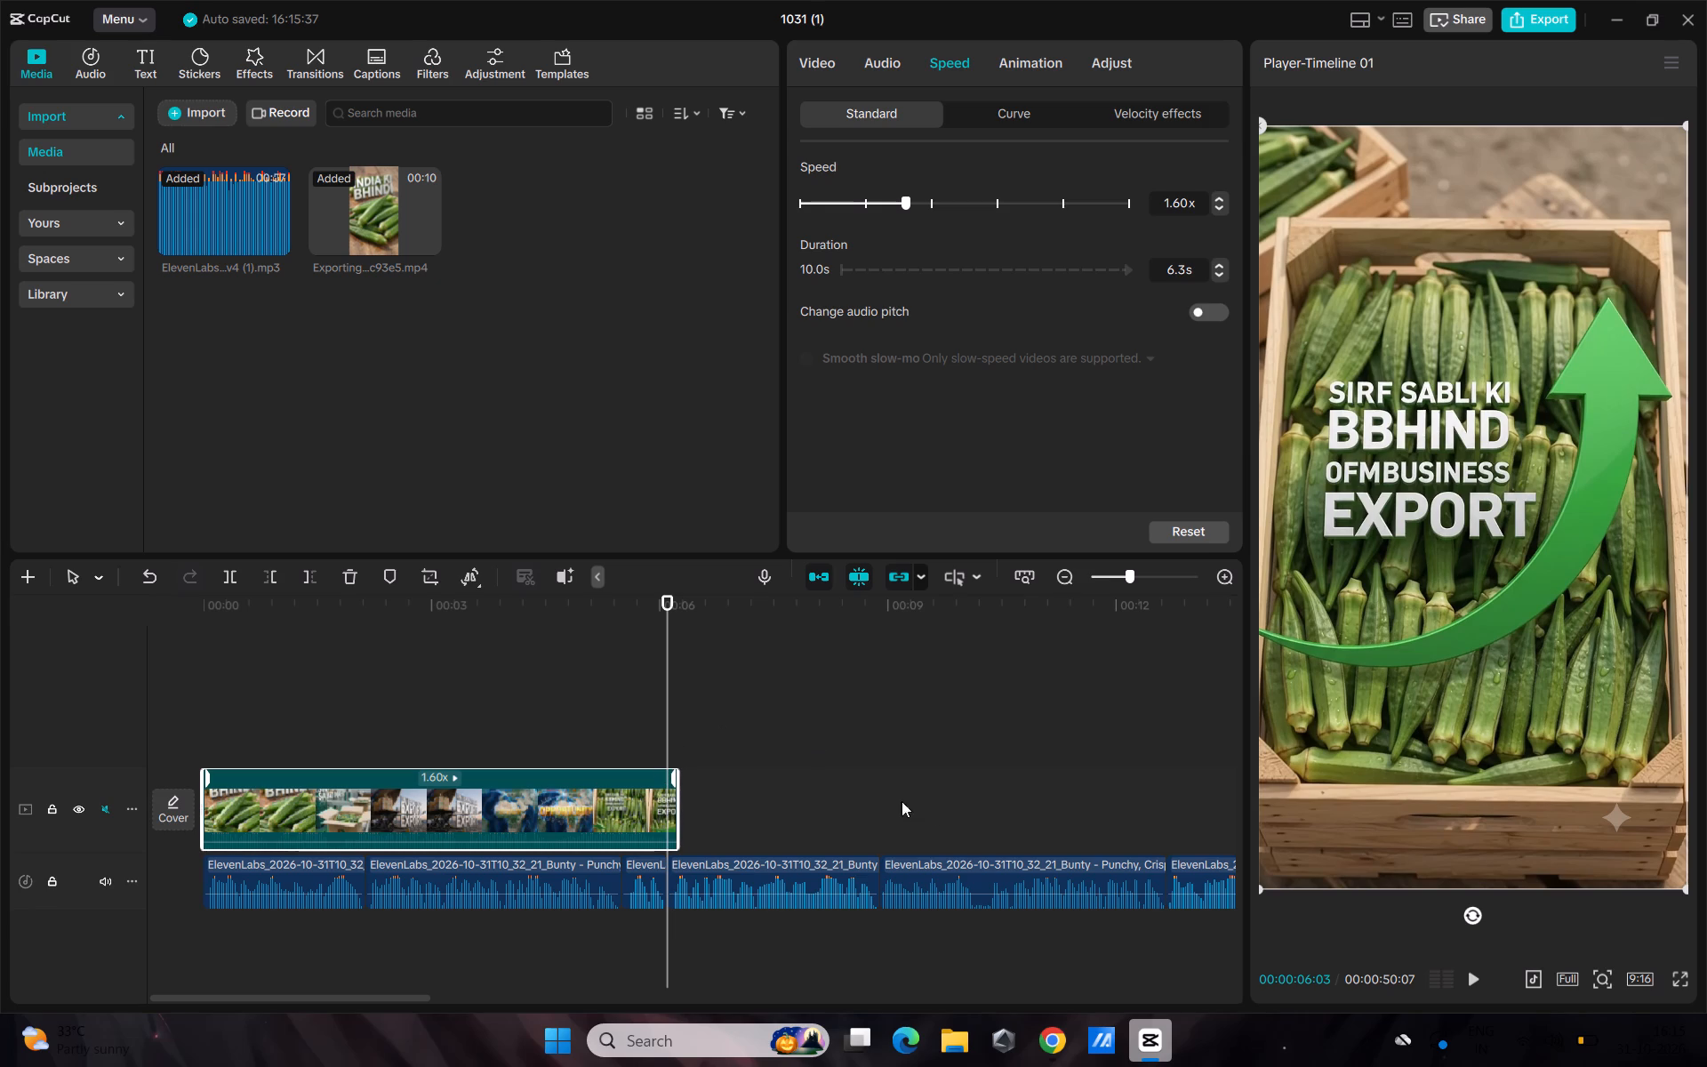
ctrl+scroll(908, 724, up, 10)
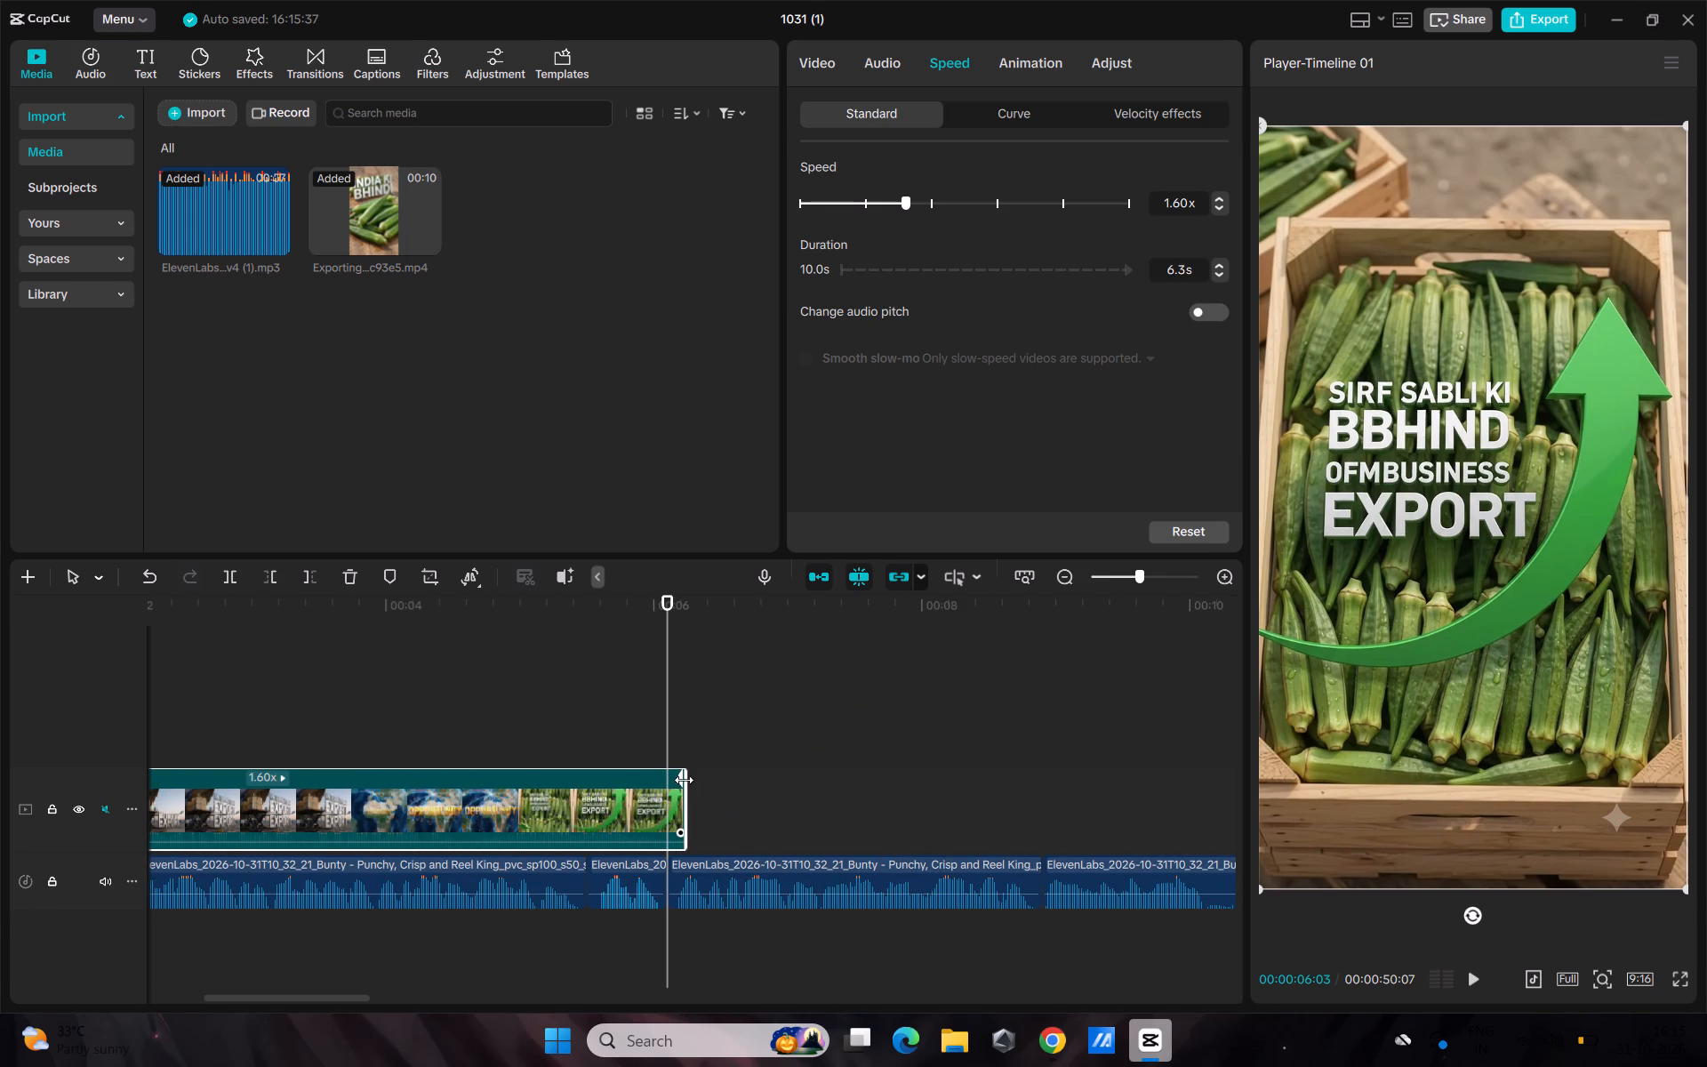
drag(682, 781, 663, 788)
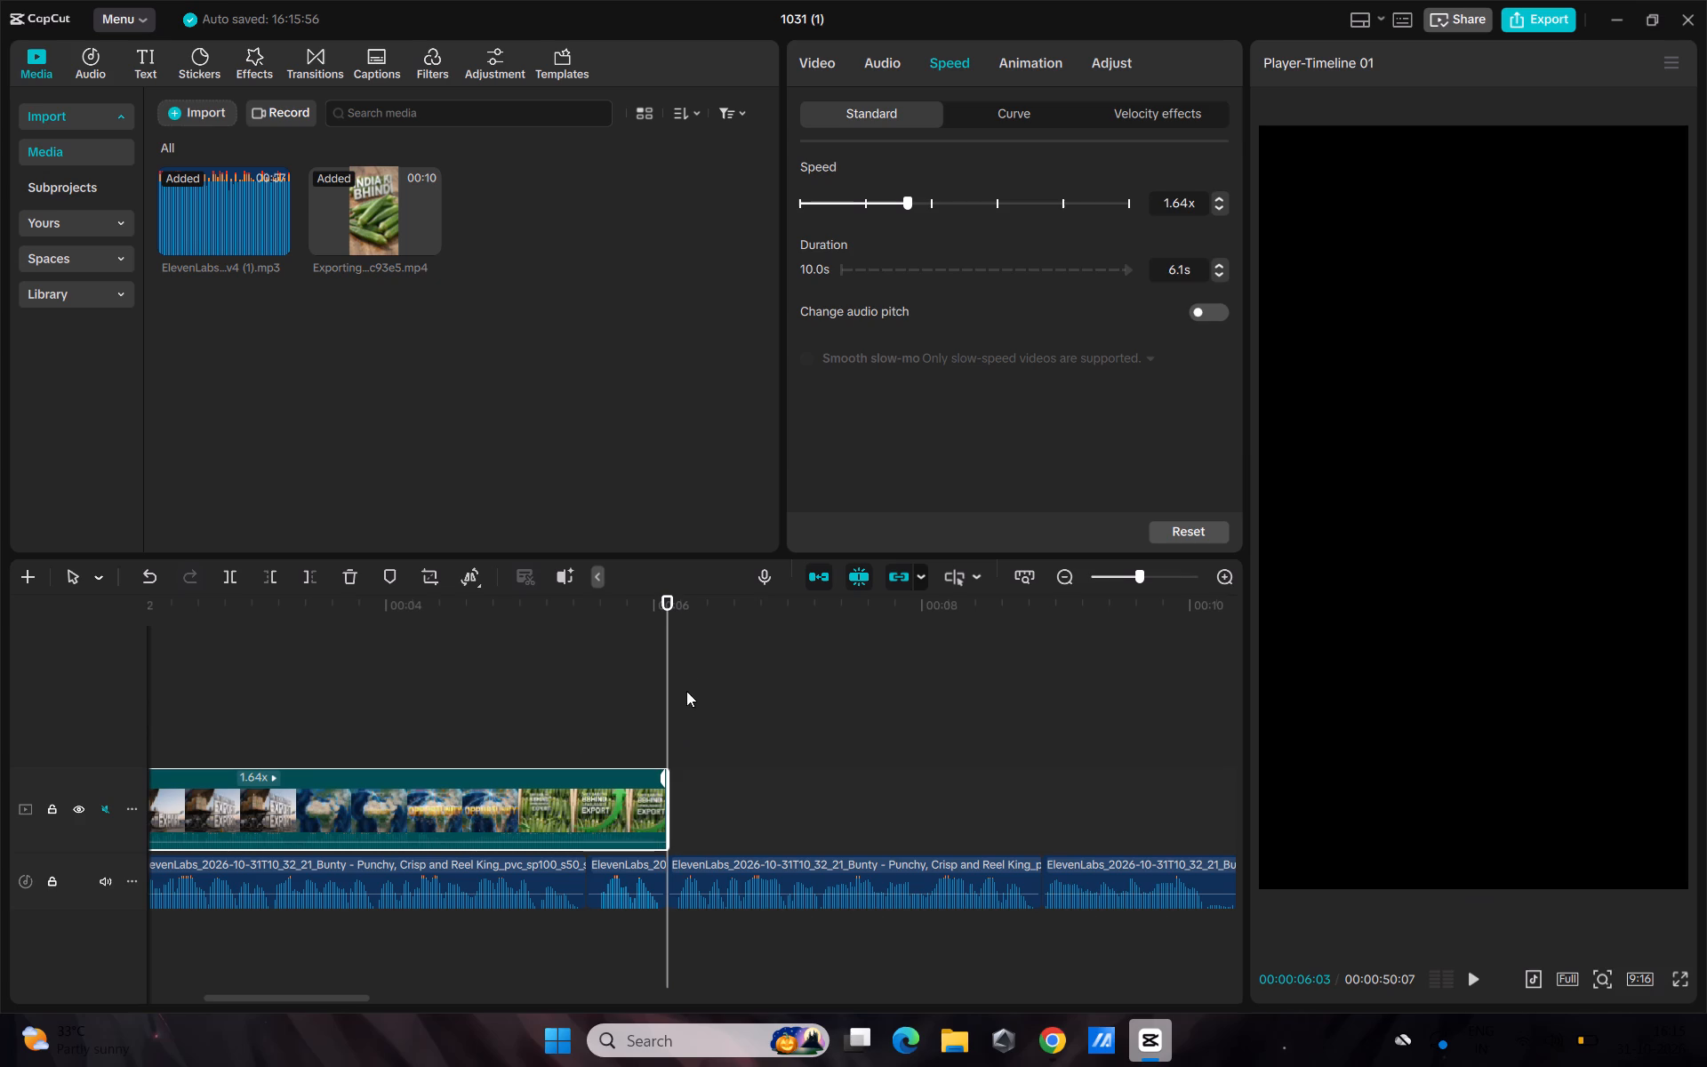
drag(673, 615, 641, 709)
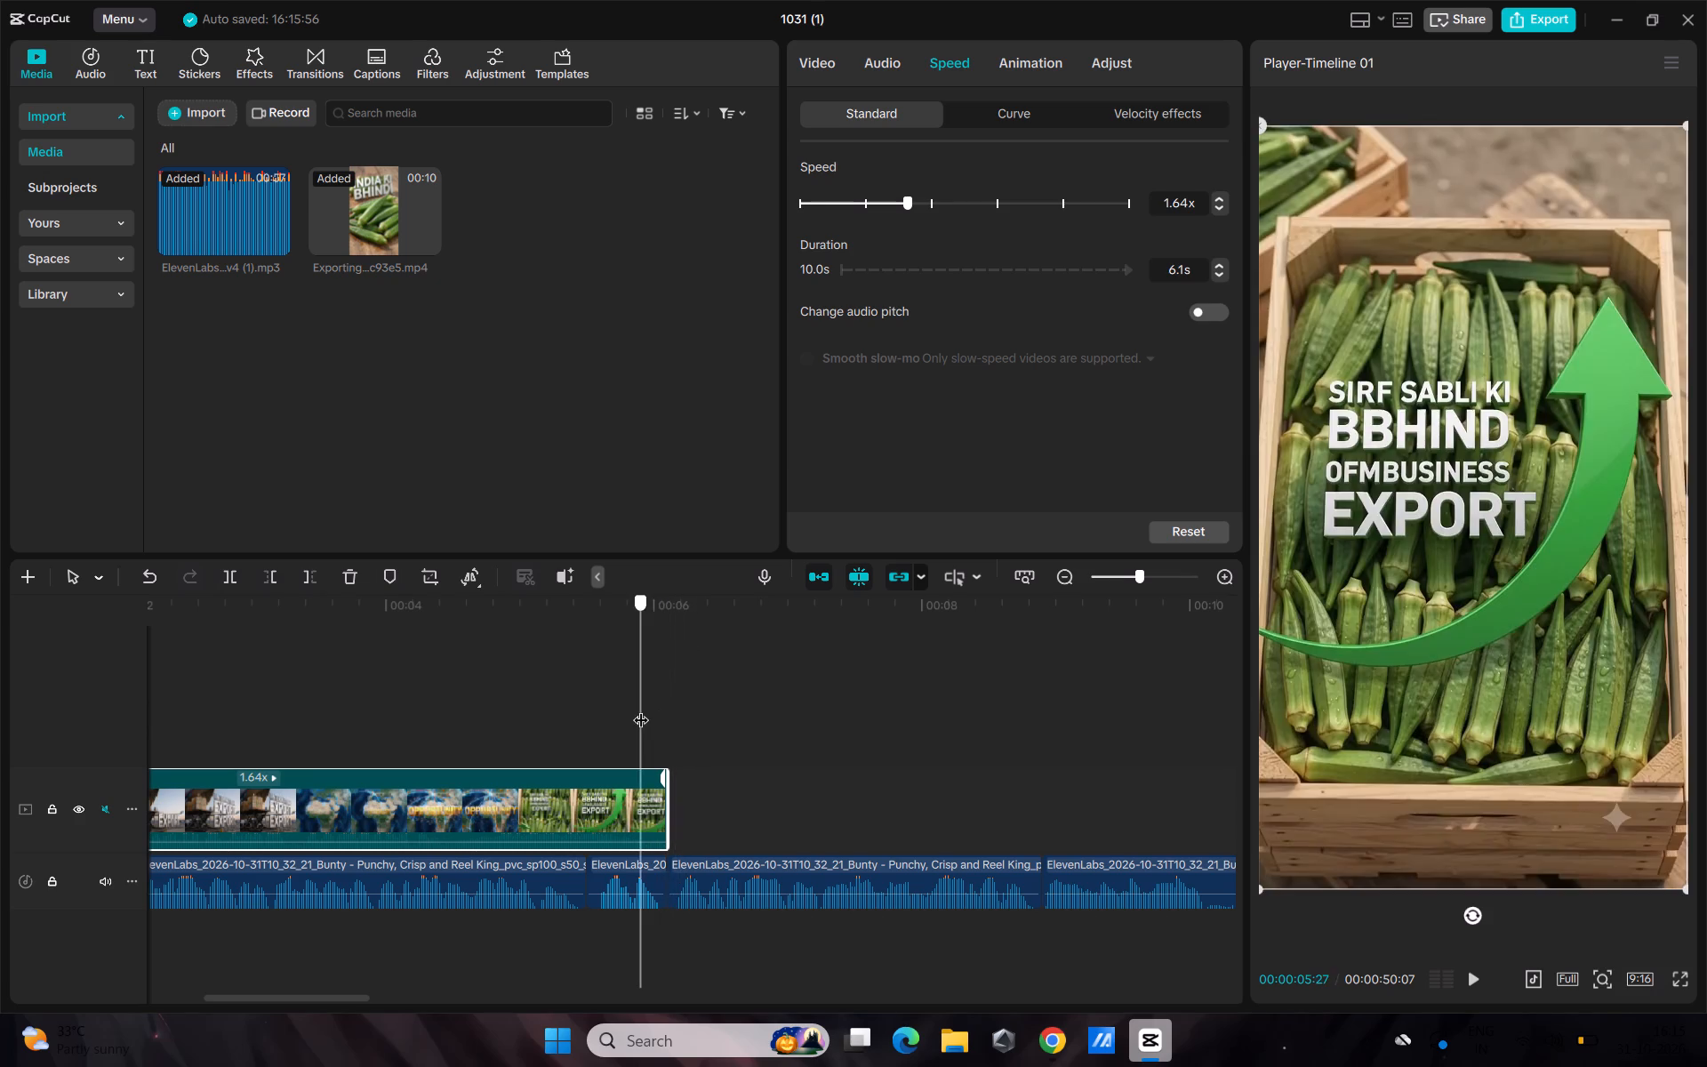
drag(641, 709, 664, 732)
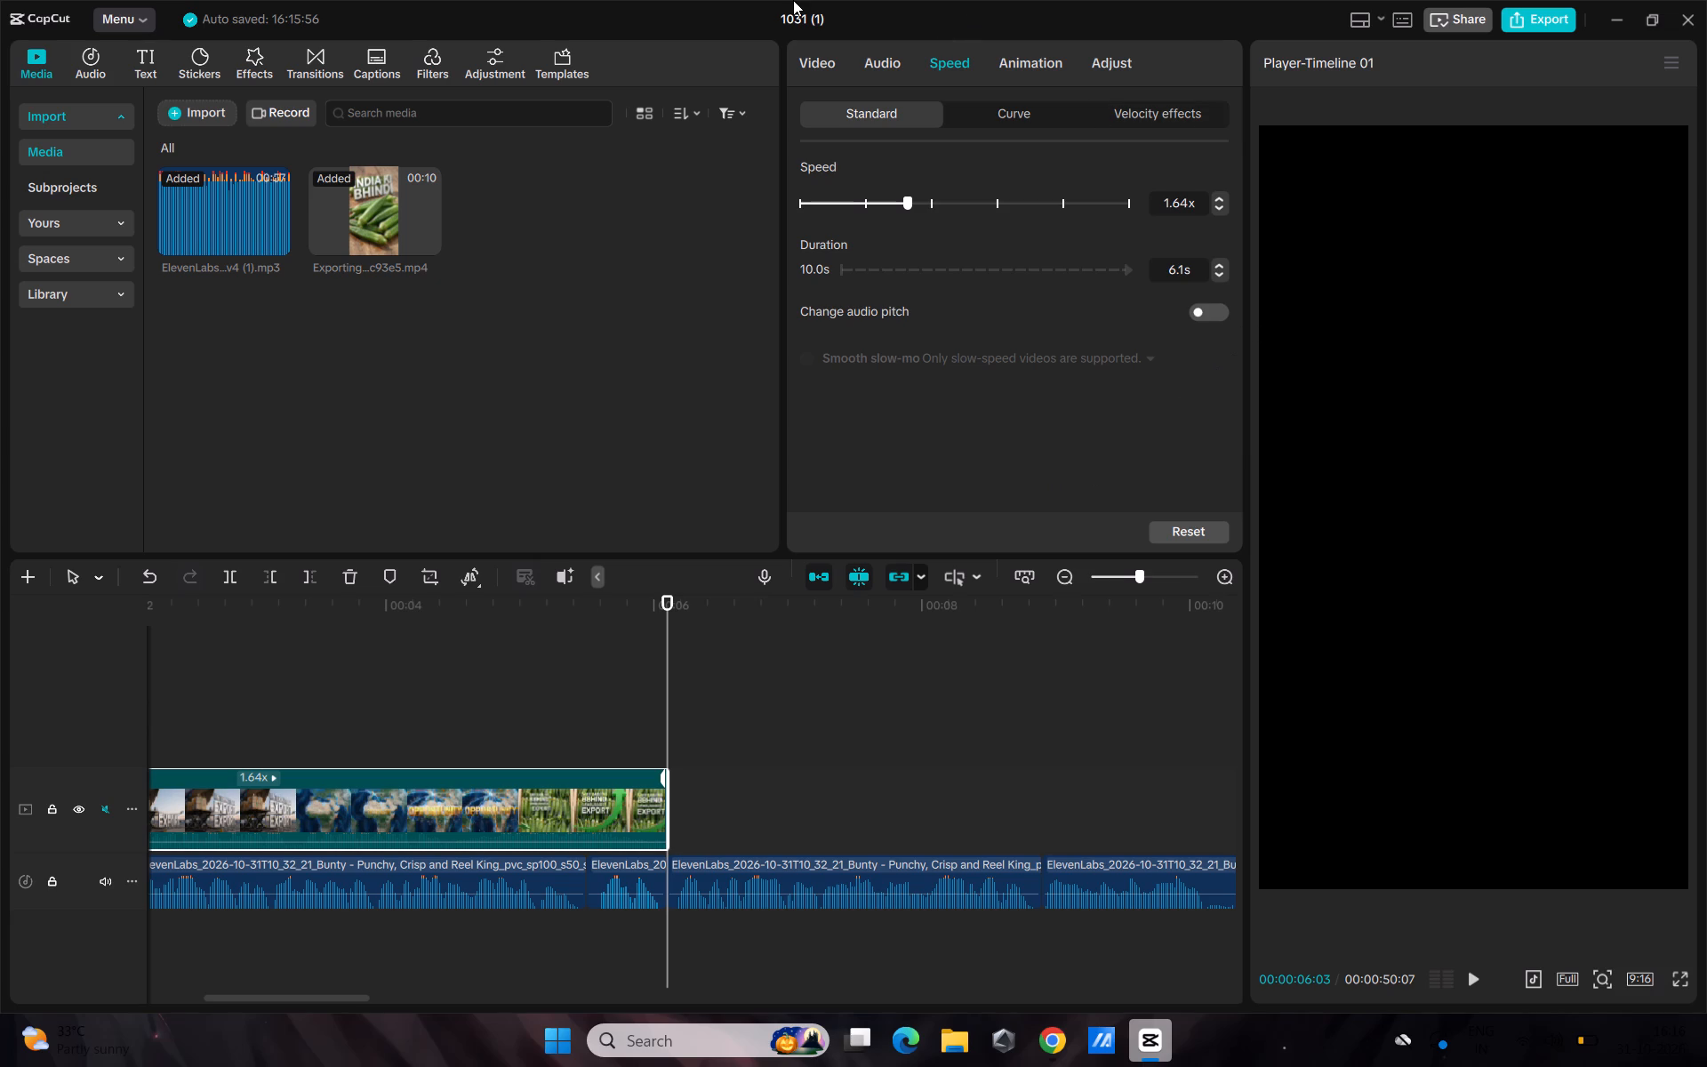
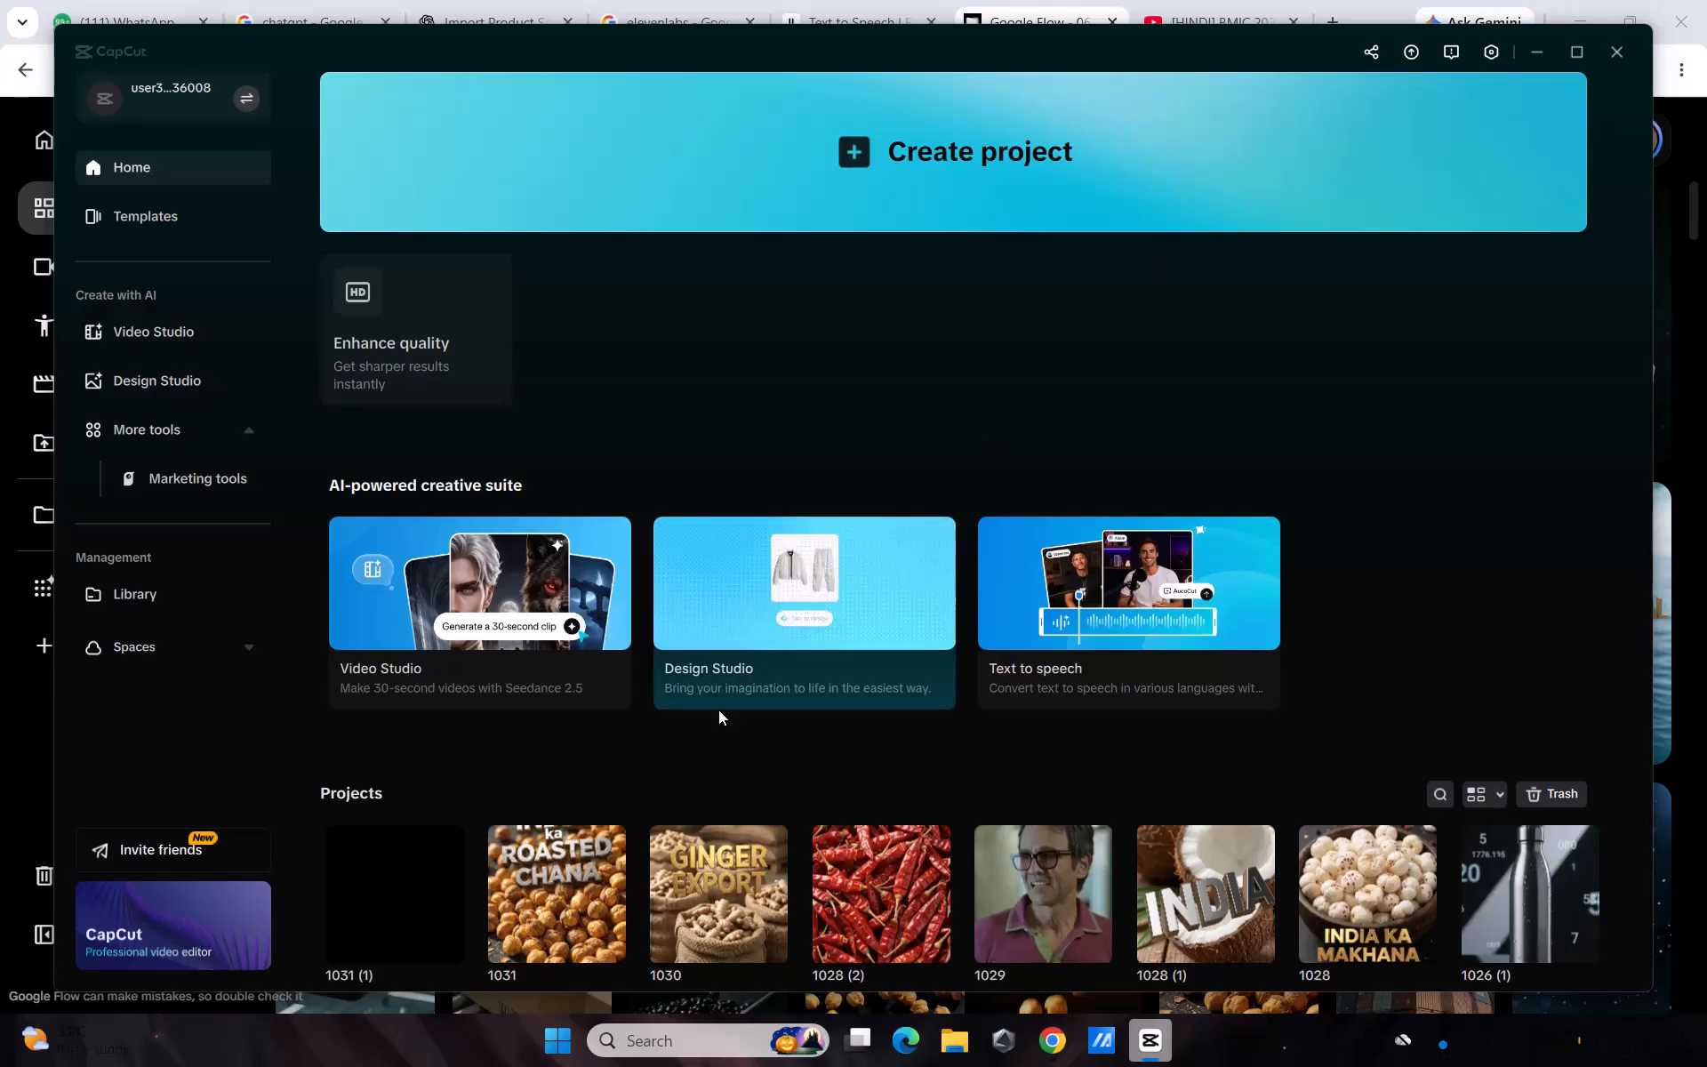
Open the project 1031 (1).
click(392, 903)
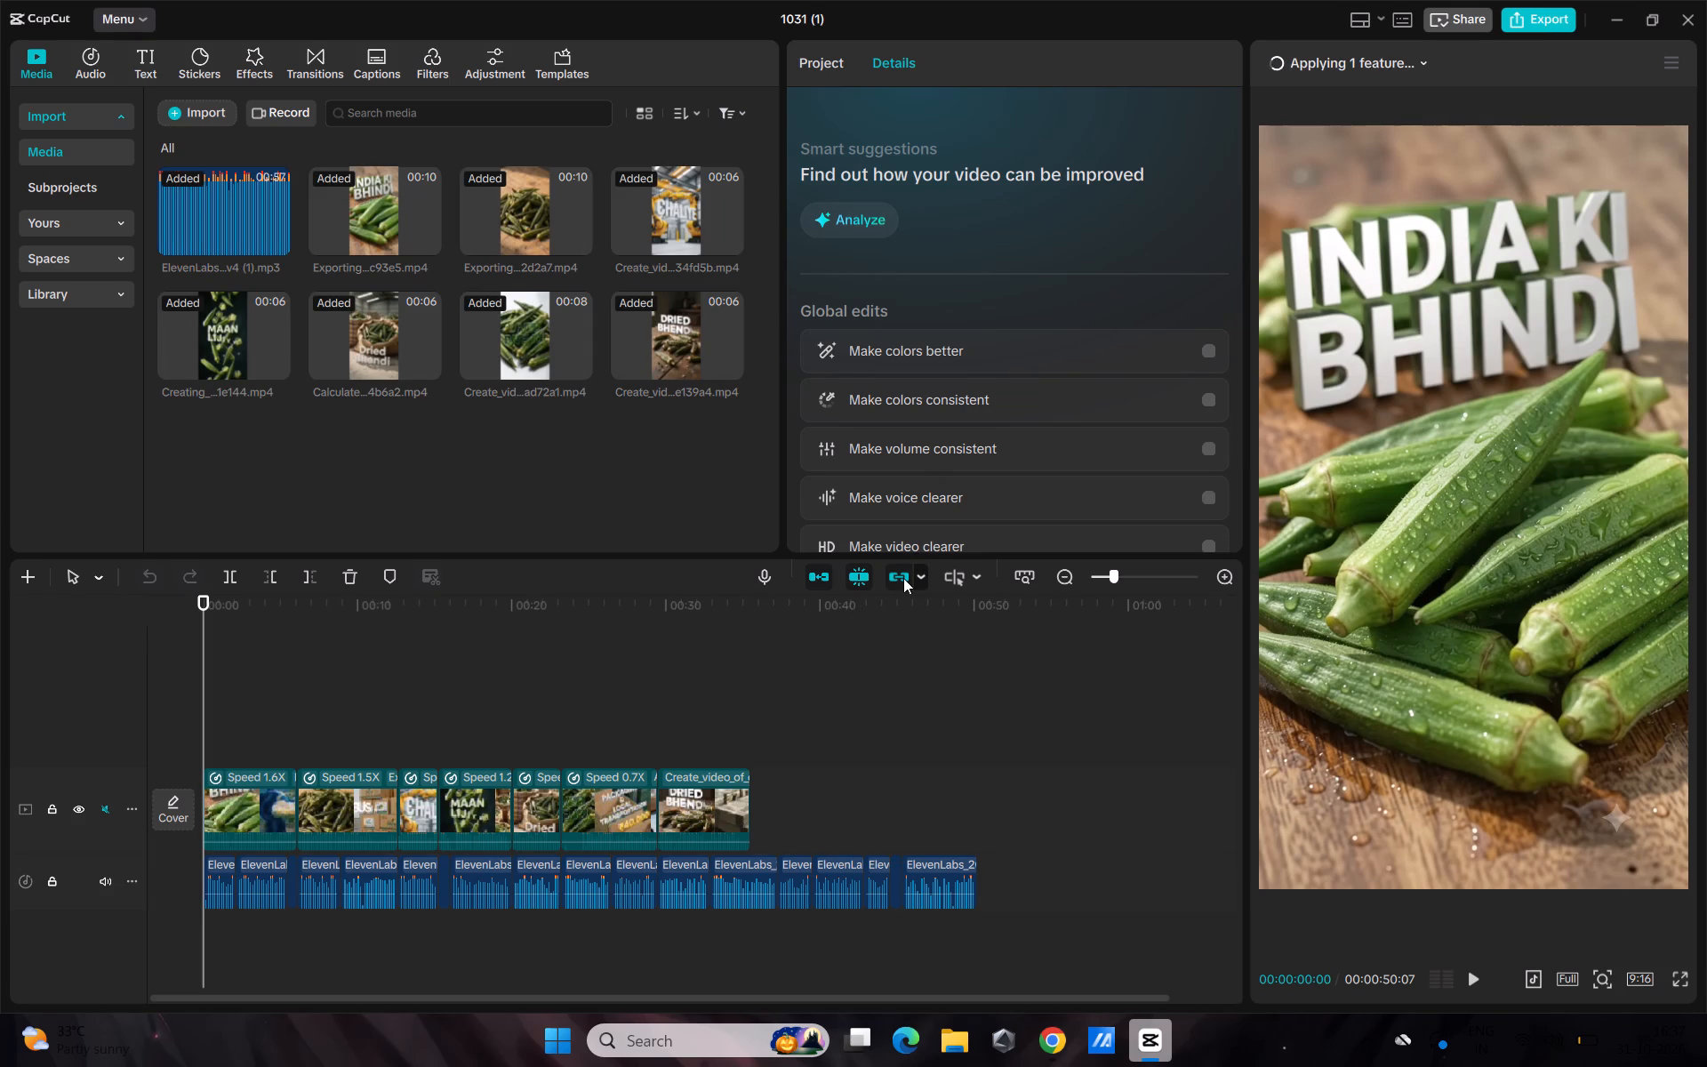
Split the timeline's last dried bhendi clip at 00:00:31:02, where the invoice scene begins, and delete its opening DRIED BHENDI title part.
drag(702, 623, 713, 626)
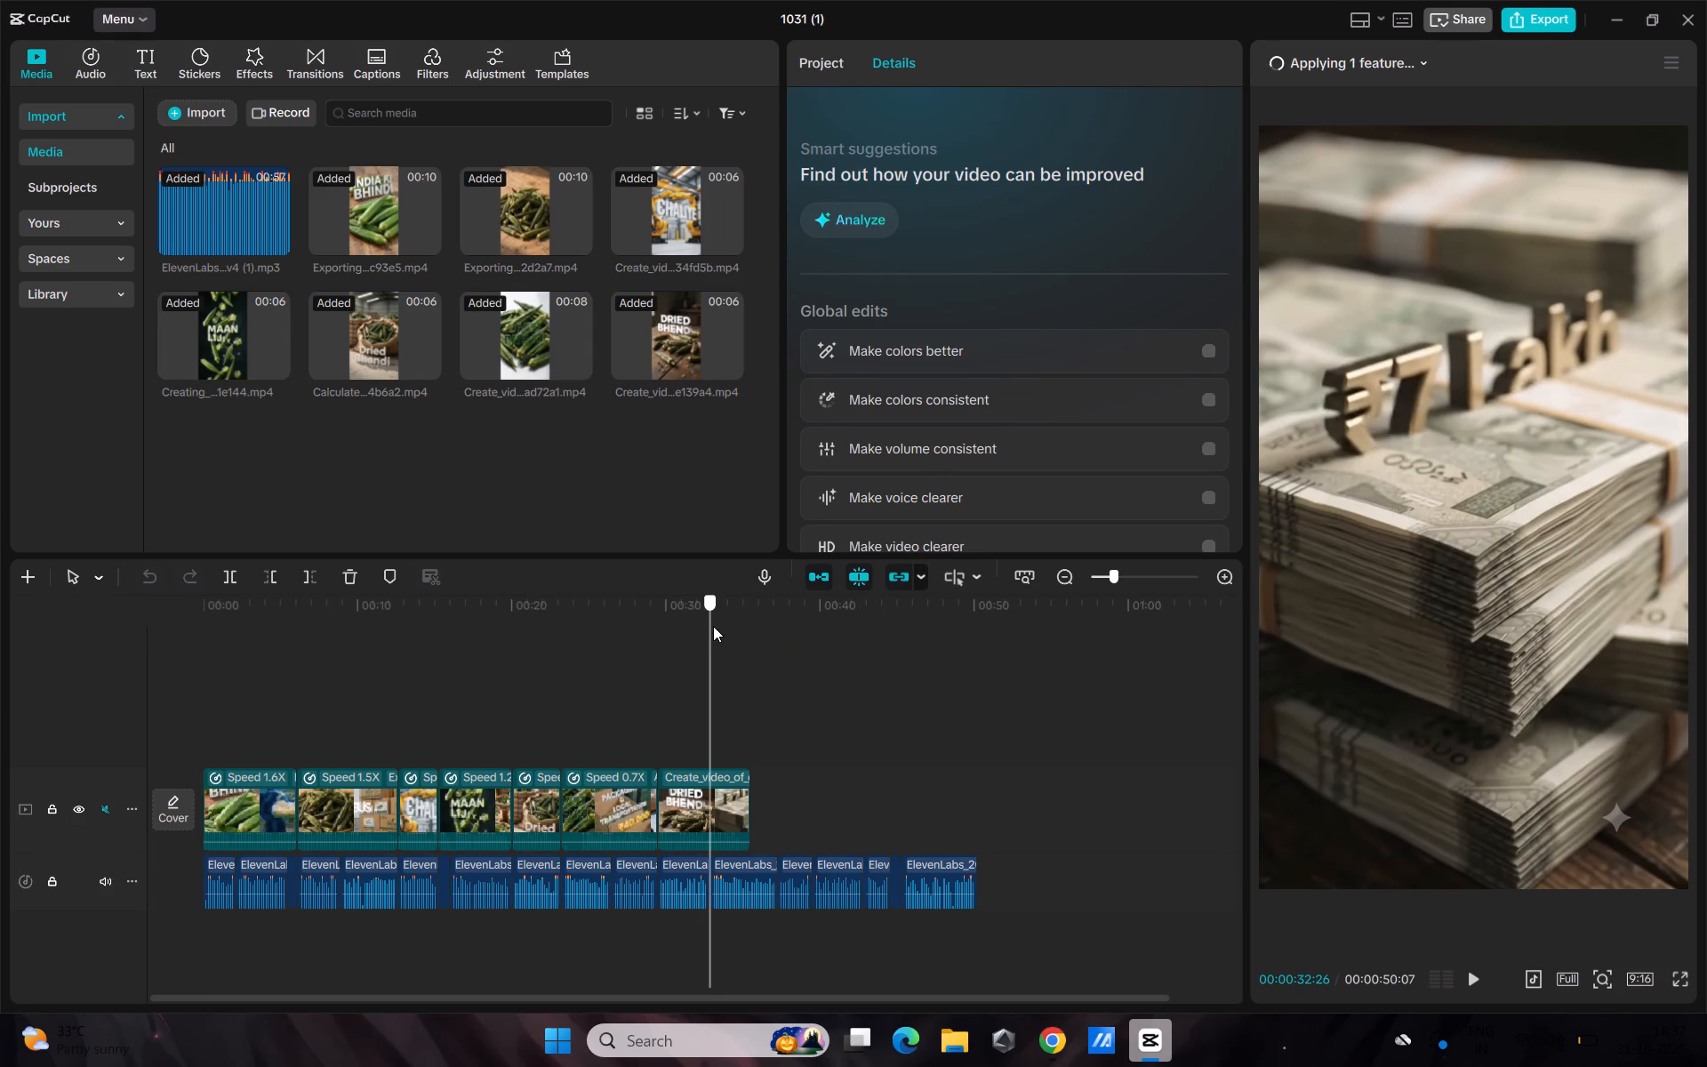
drag(713, 626, 698, 676)
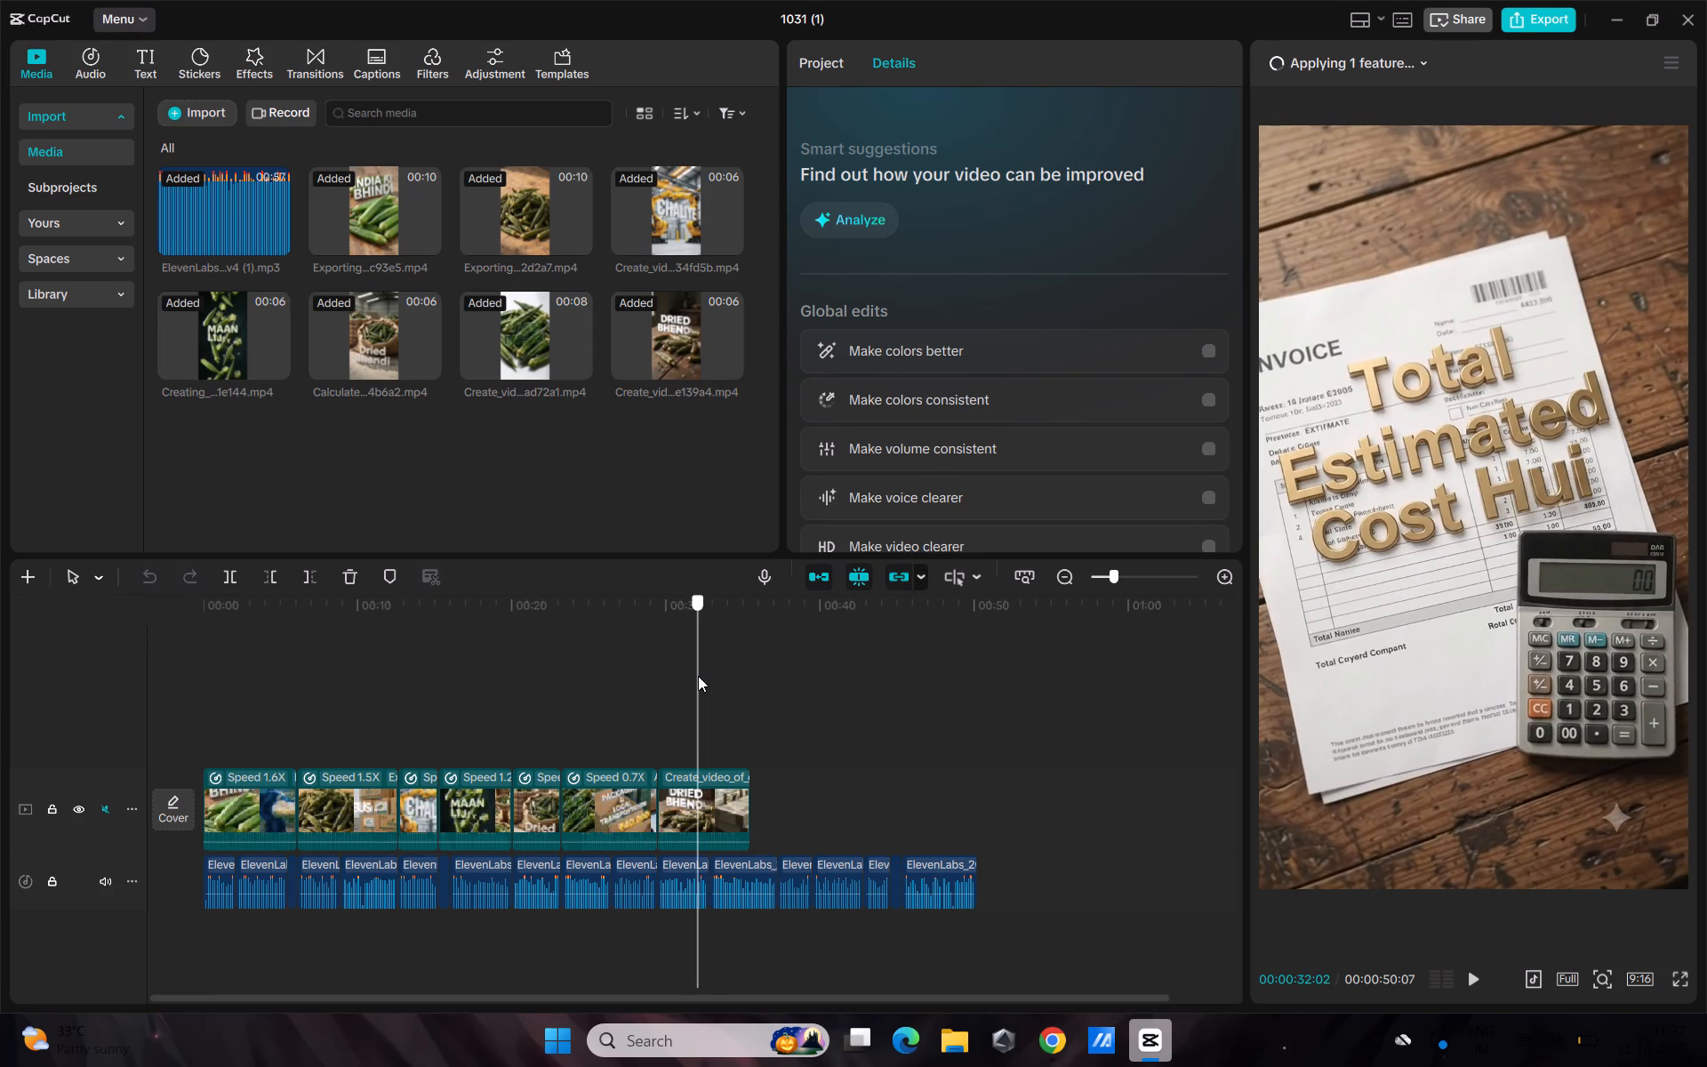
drag(698, 676, 661, 783)
key(space)
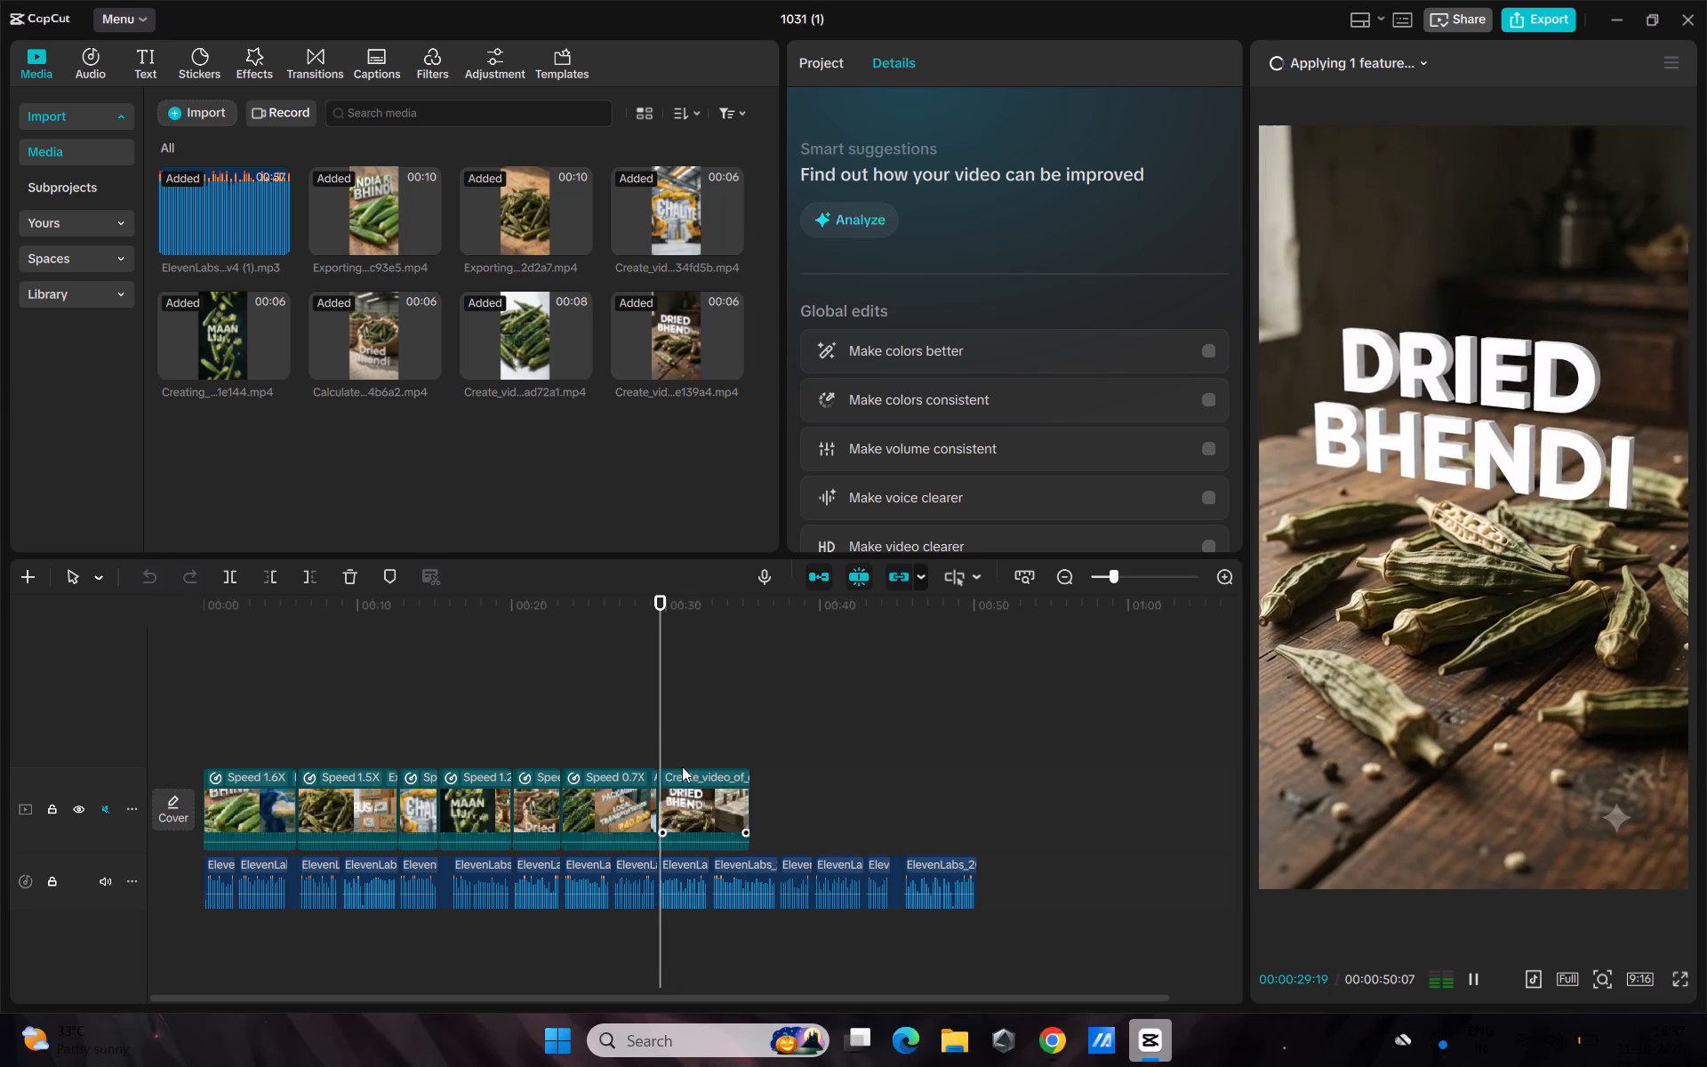
key(space)
ctrl+scroll(828, 772, up, 6)
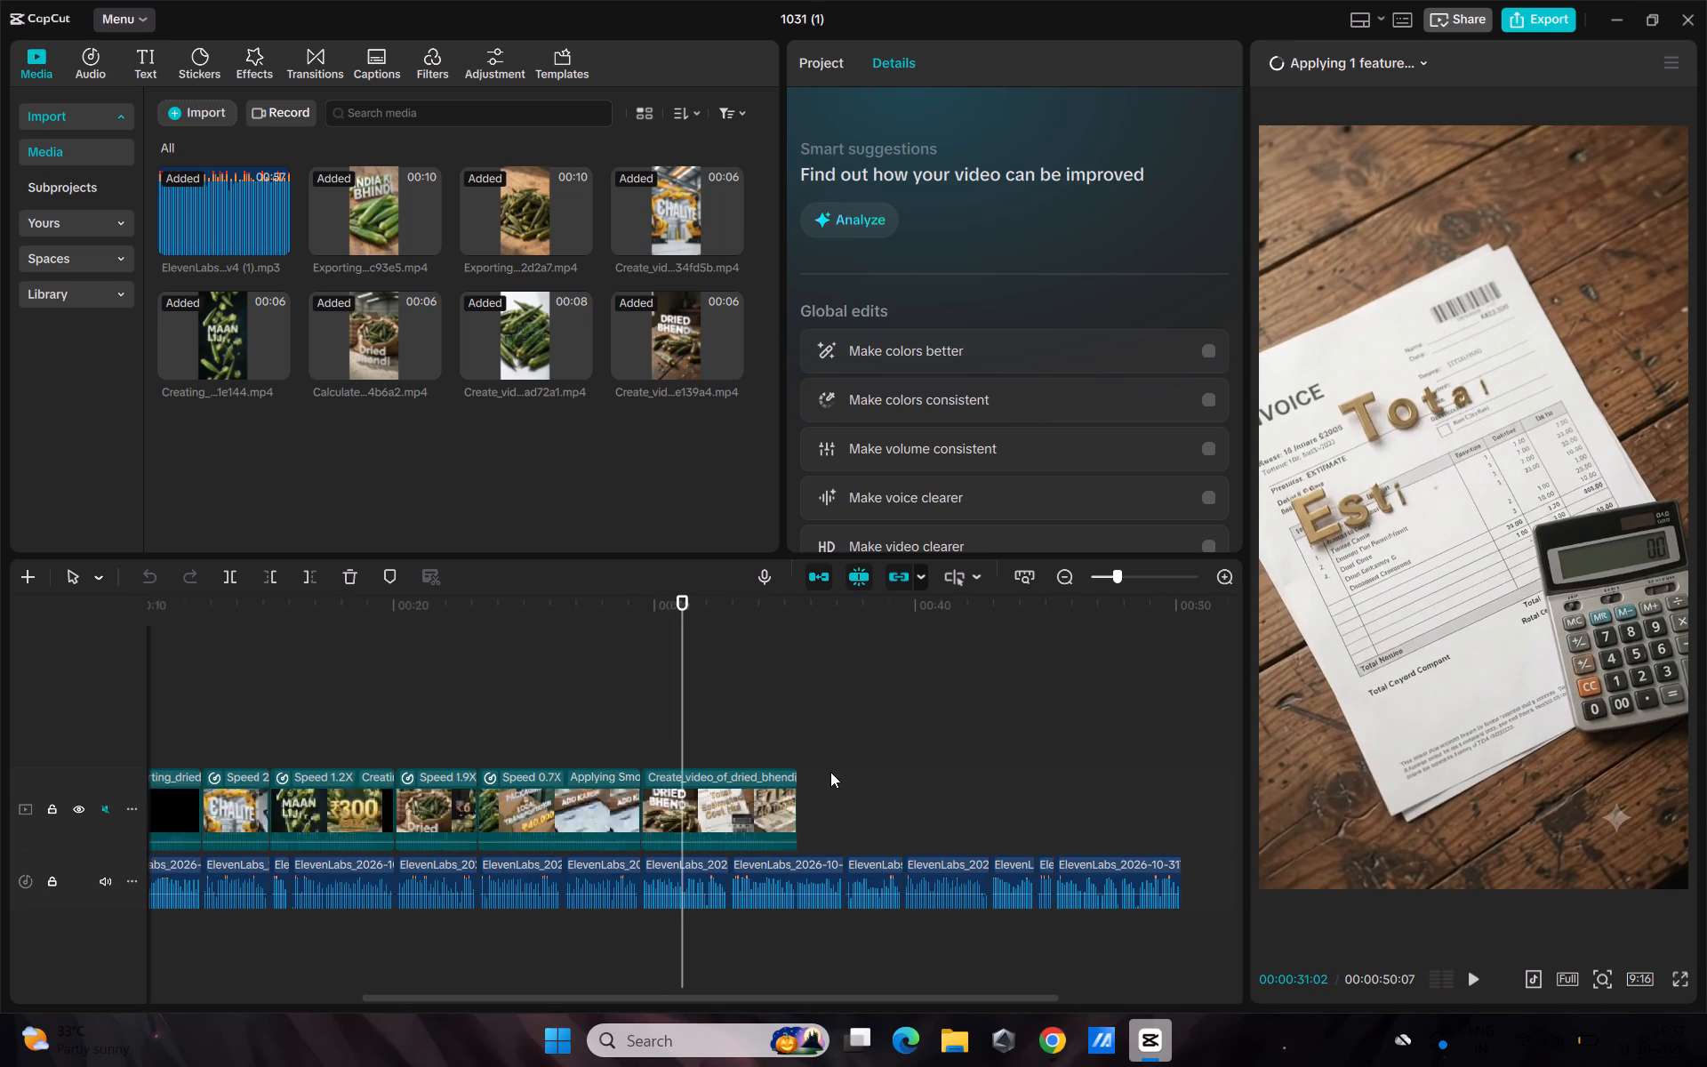
ctrl+scroll(830, 772, up, 14)
key(ctrl+b)
click(623, 830)
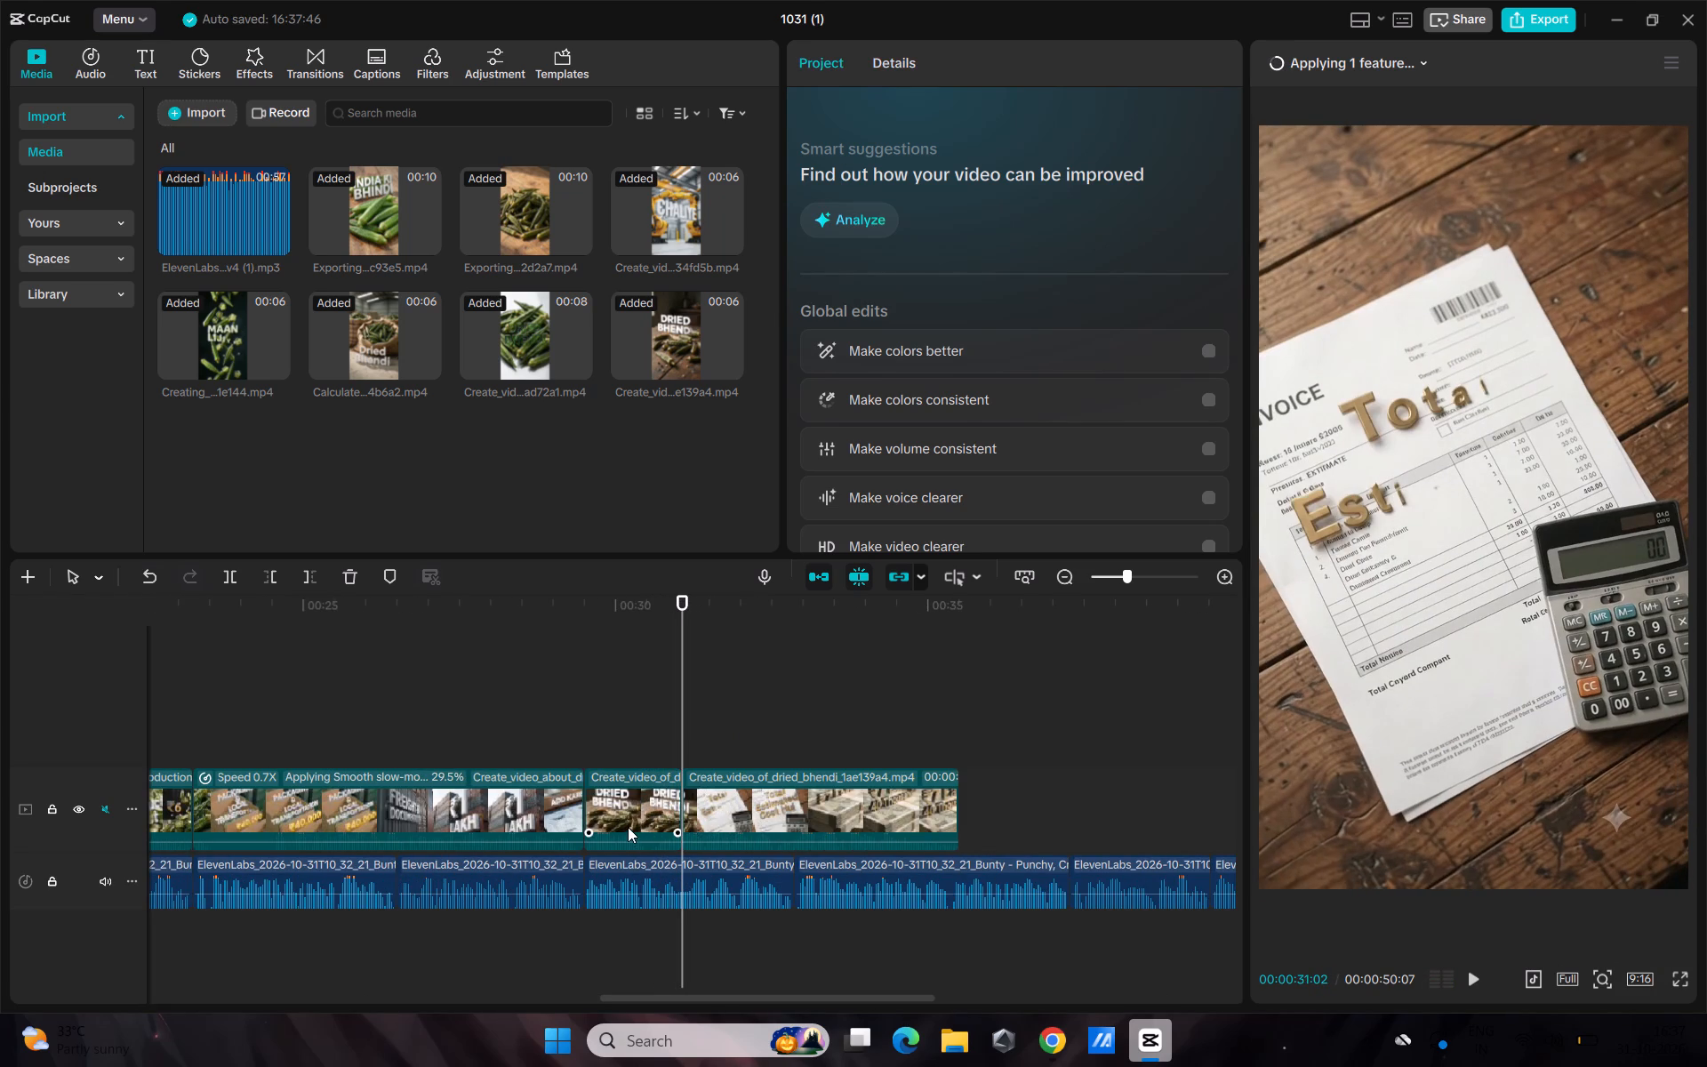
click(631, 815)
key(BackSpace)
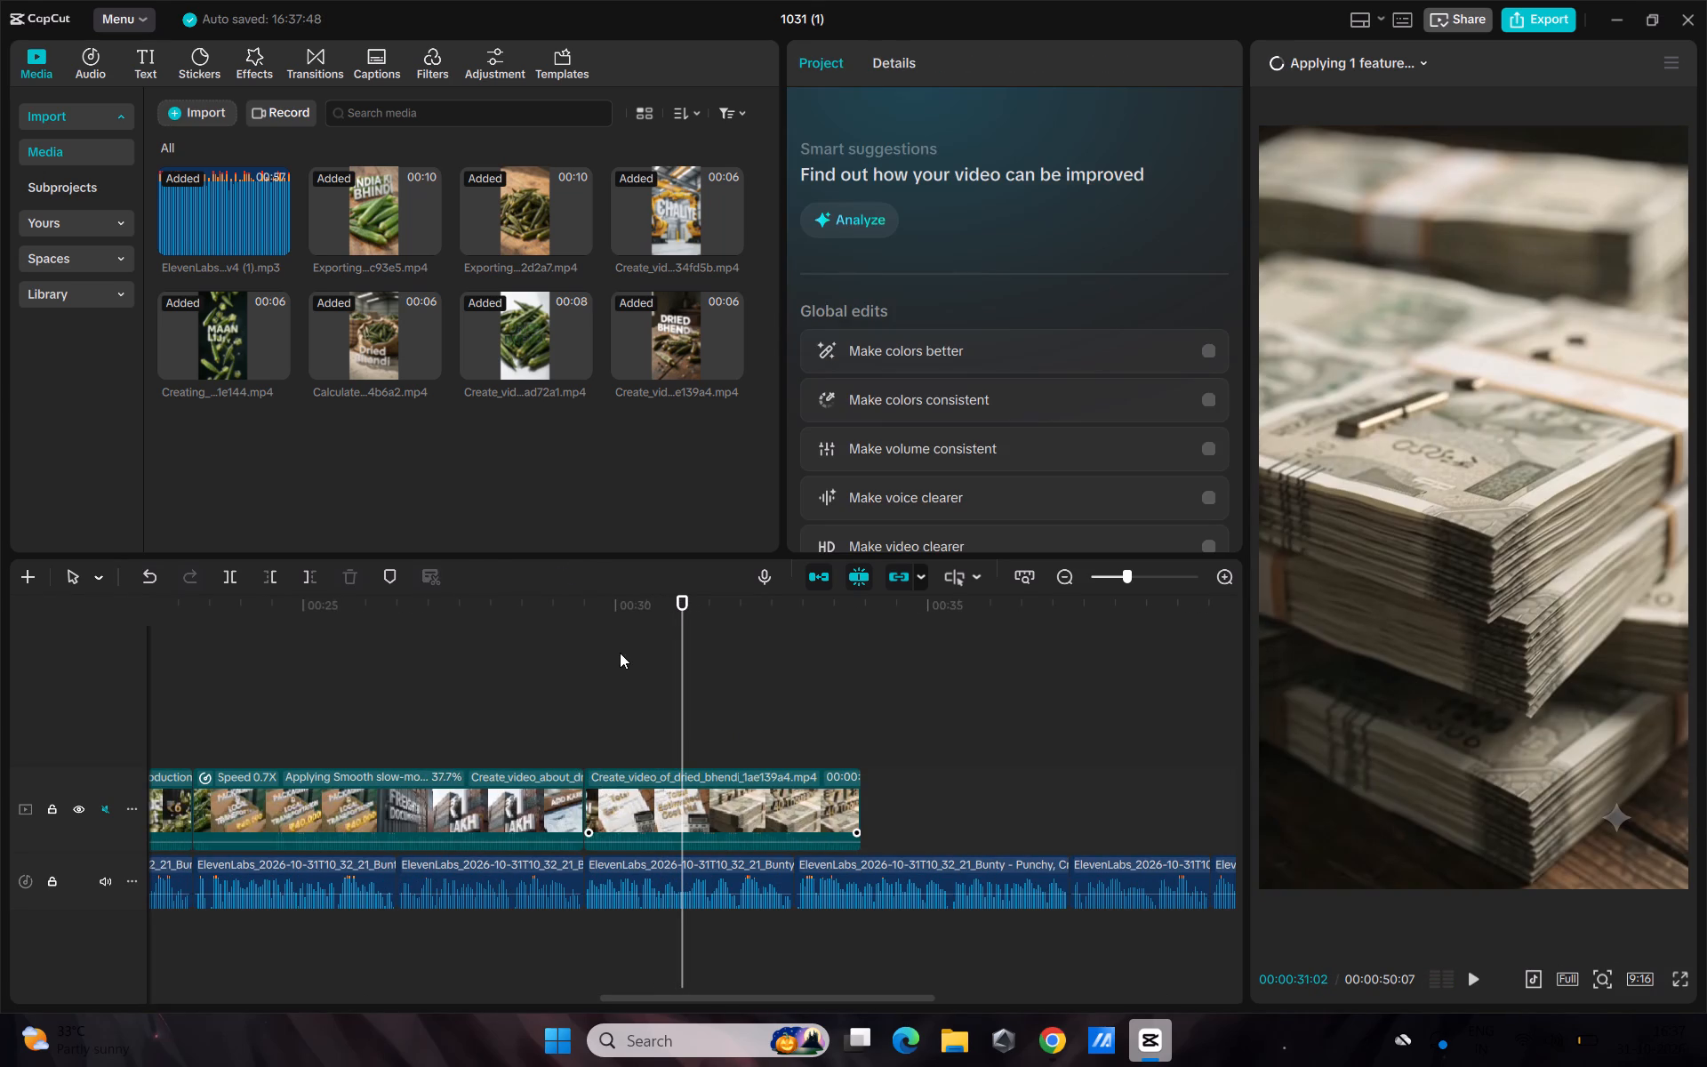
Speed up the trimmed cost-estimate clip to 1.32x so it ends with its voiceover segment, and play it back.
click(810, 794)
click(932, 63)
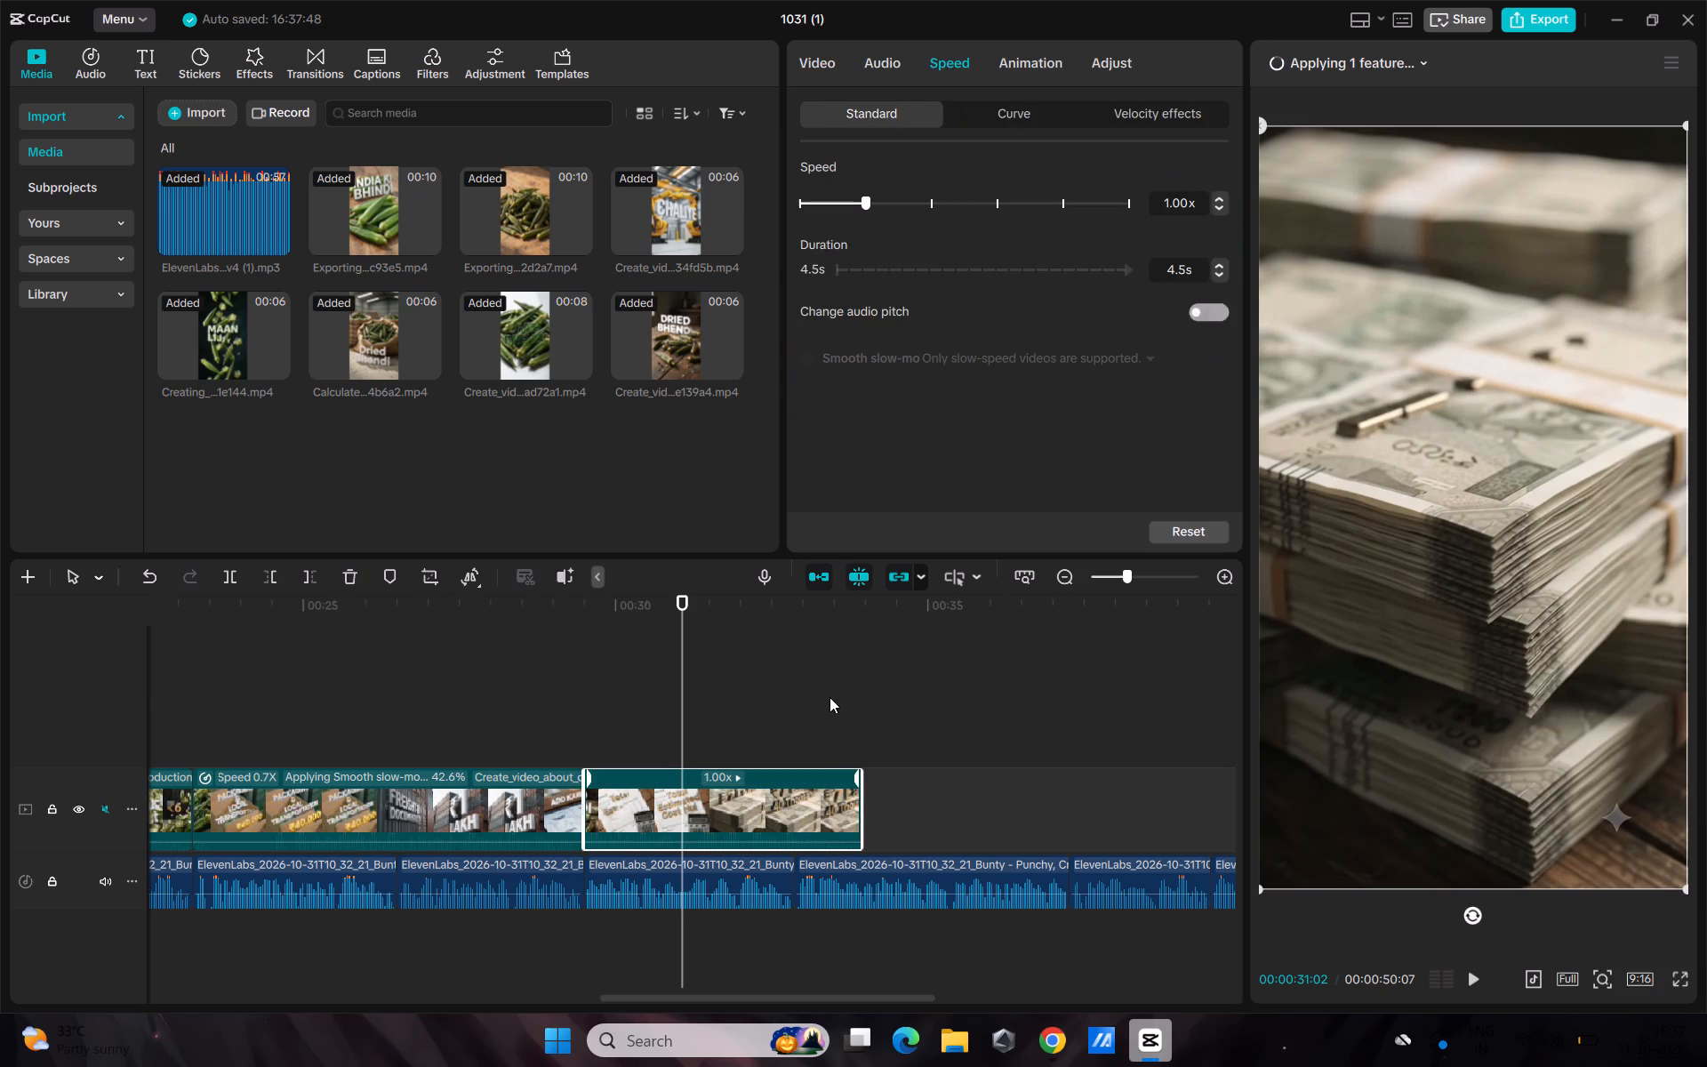
drag(853, 782, 785, 825)
key(space)
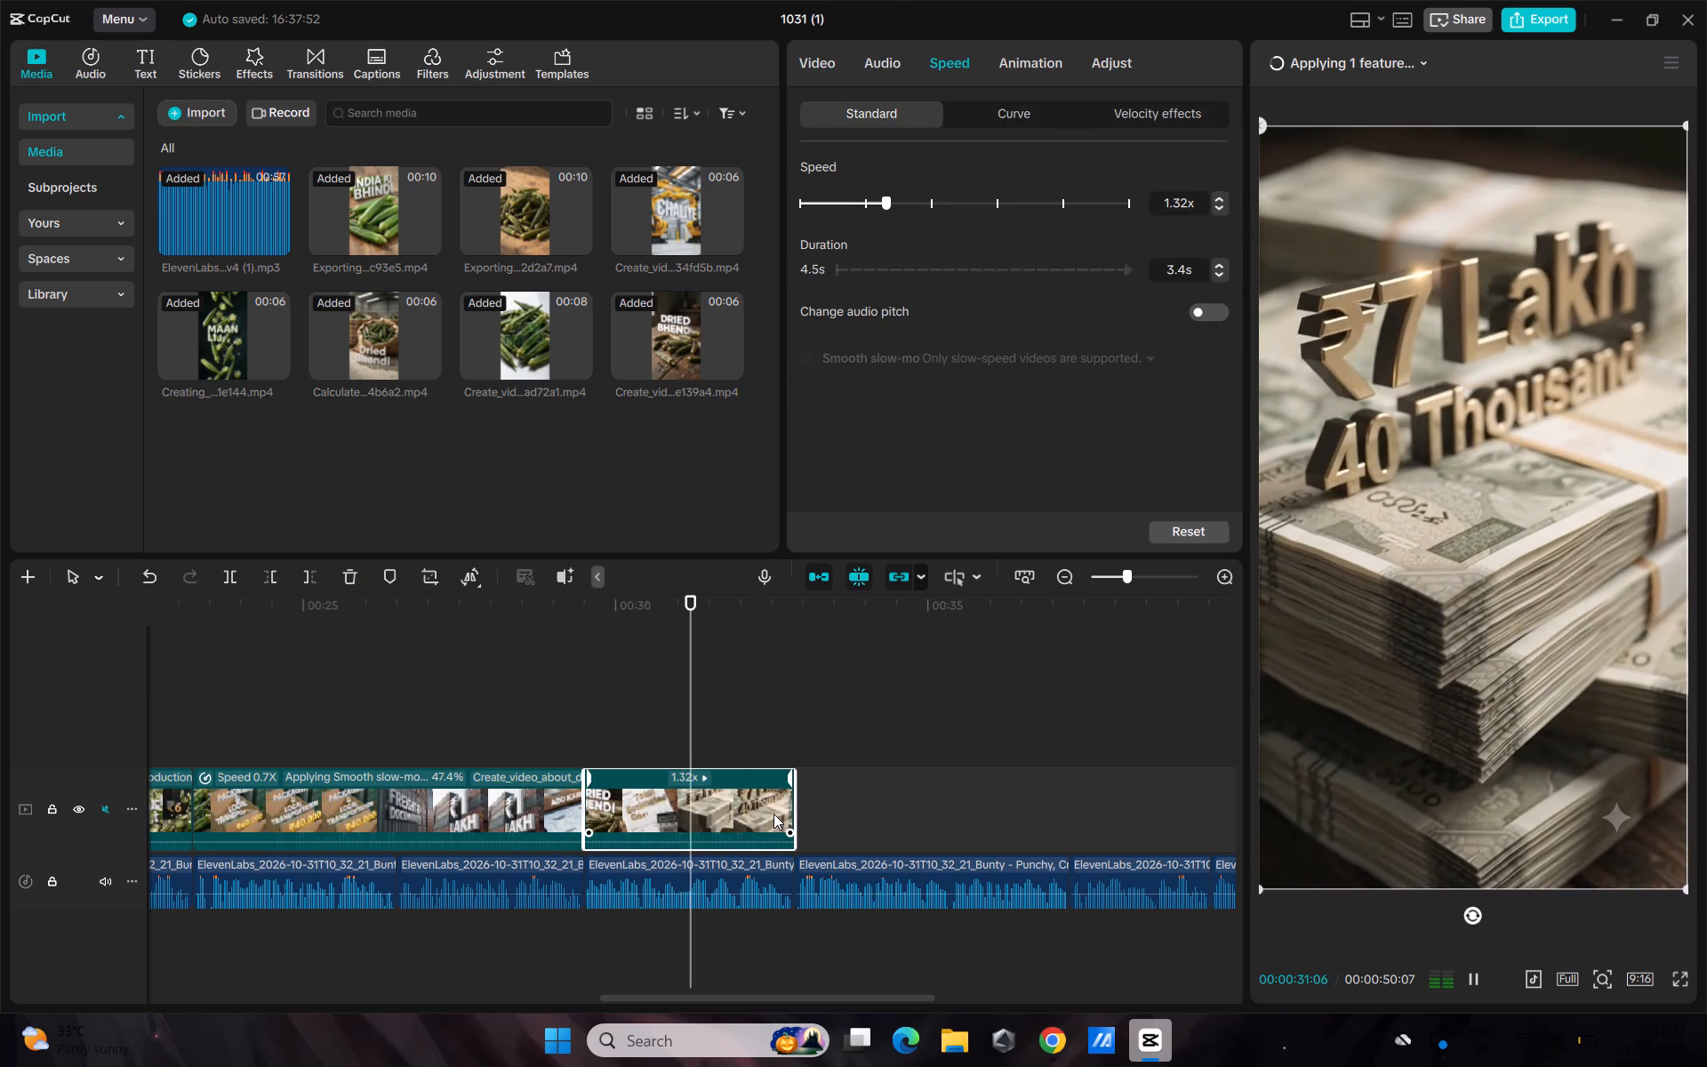
key(space)
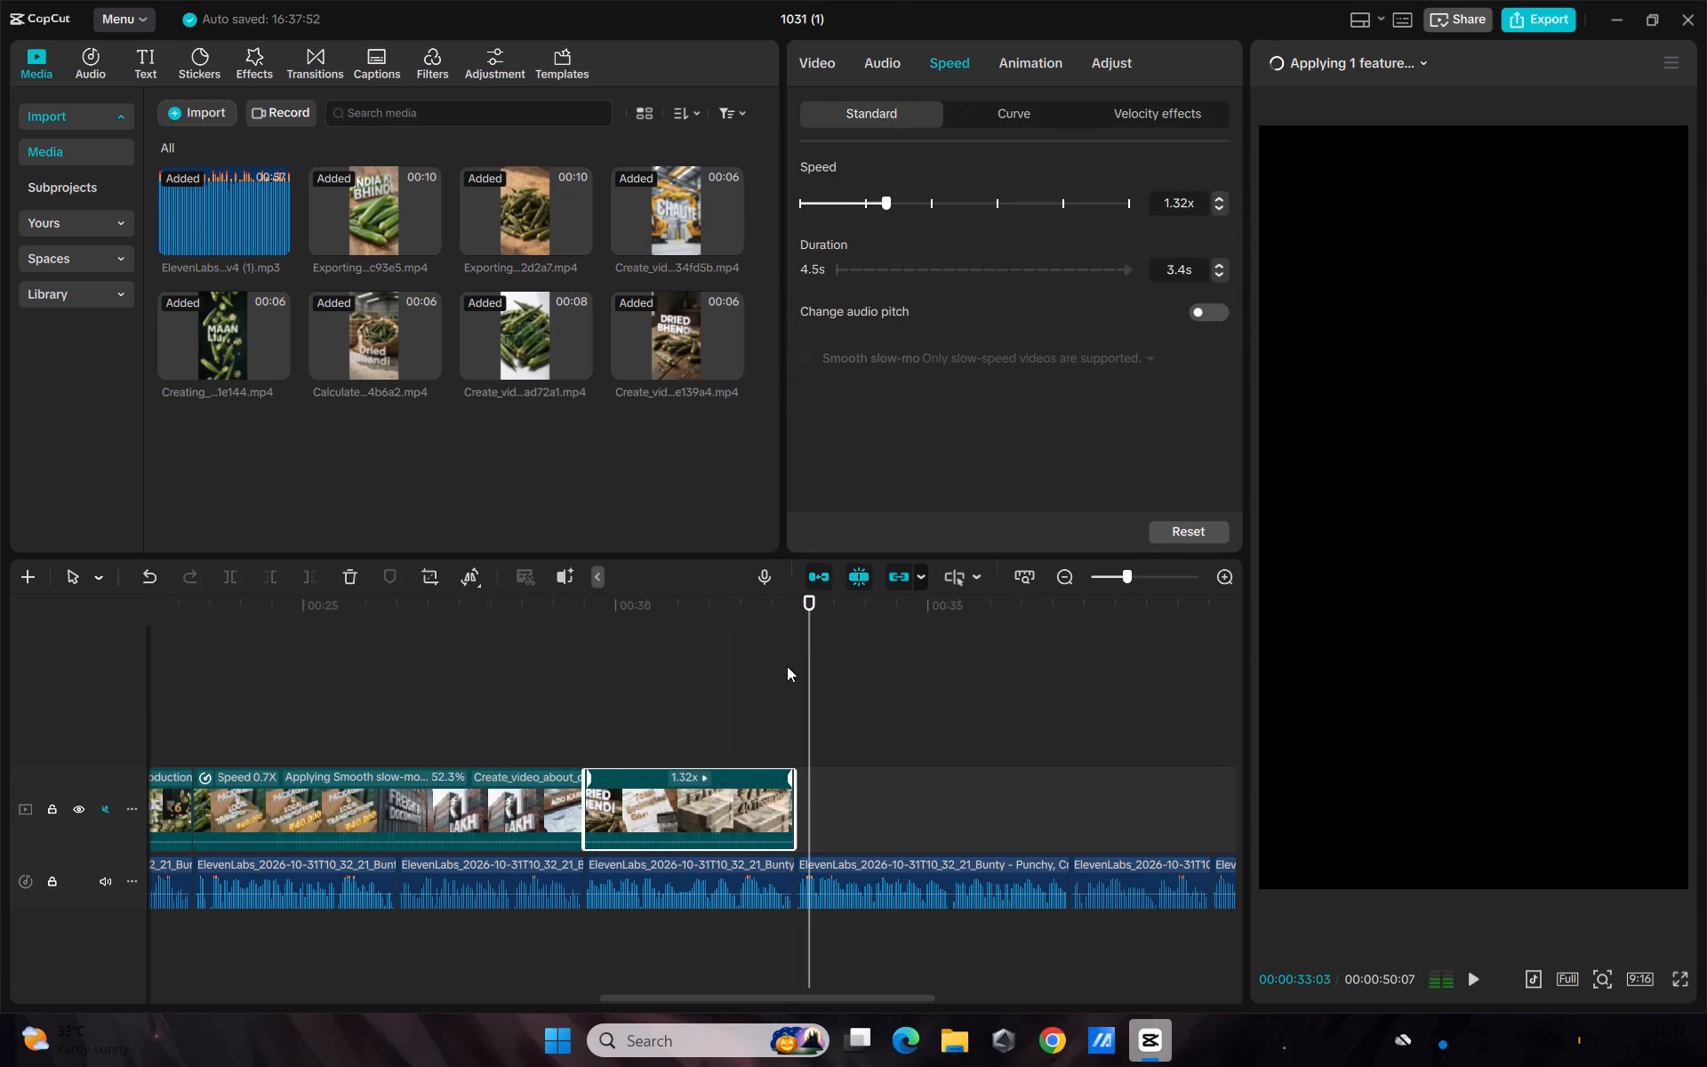
drag(807, 616, 797, 712)
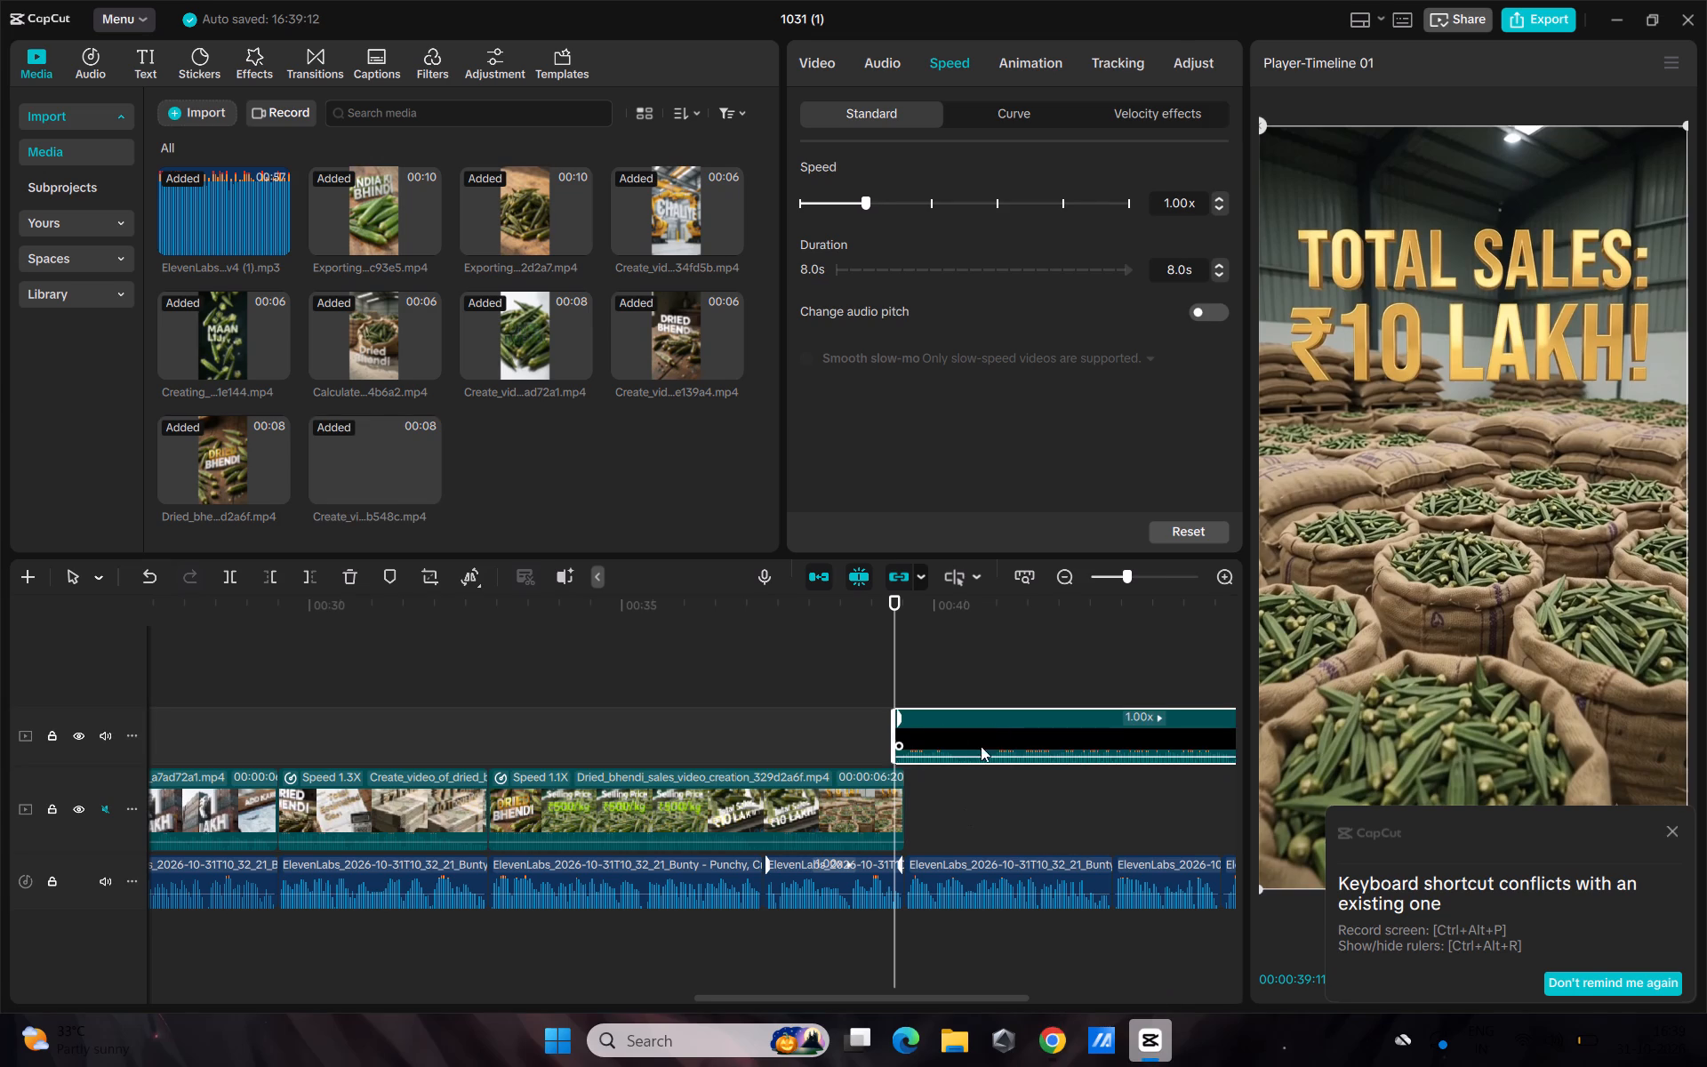
drag(982, 743, 991, 820)
Play the new clip, split it where the Yaani ₹2,60,000 scene begins, and delete its opening Dried Bhendi title part.
drag(812, 998, 898, 1003)
key(space)
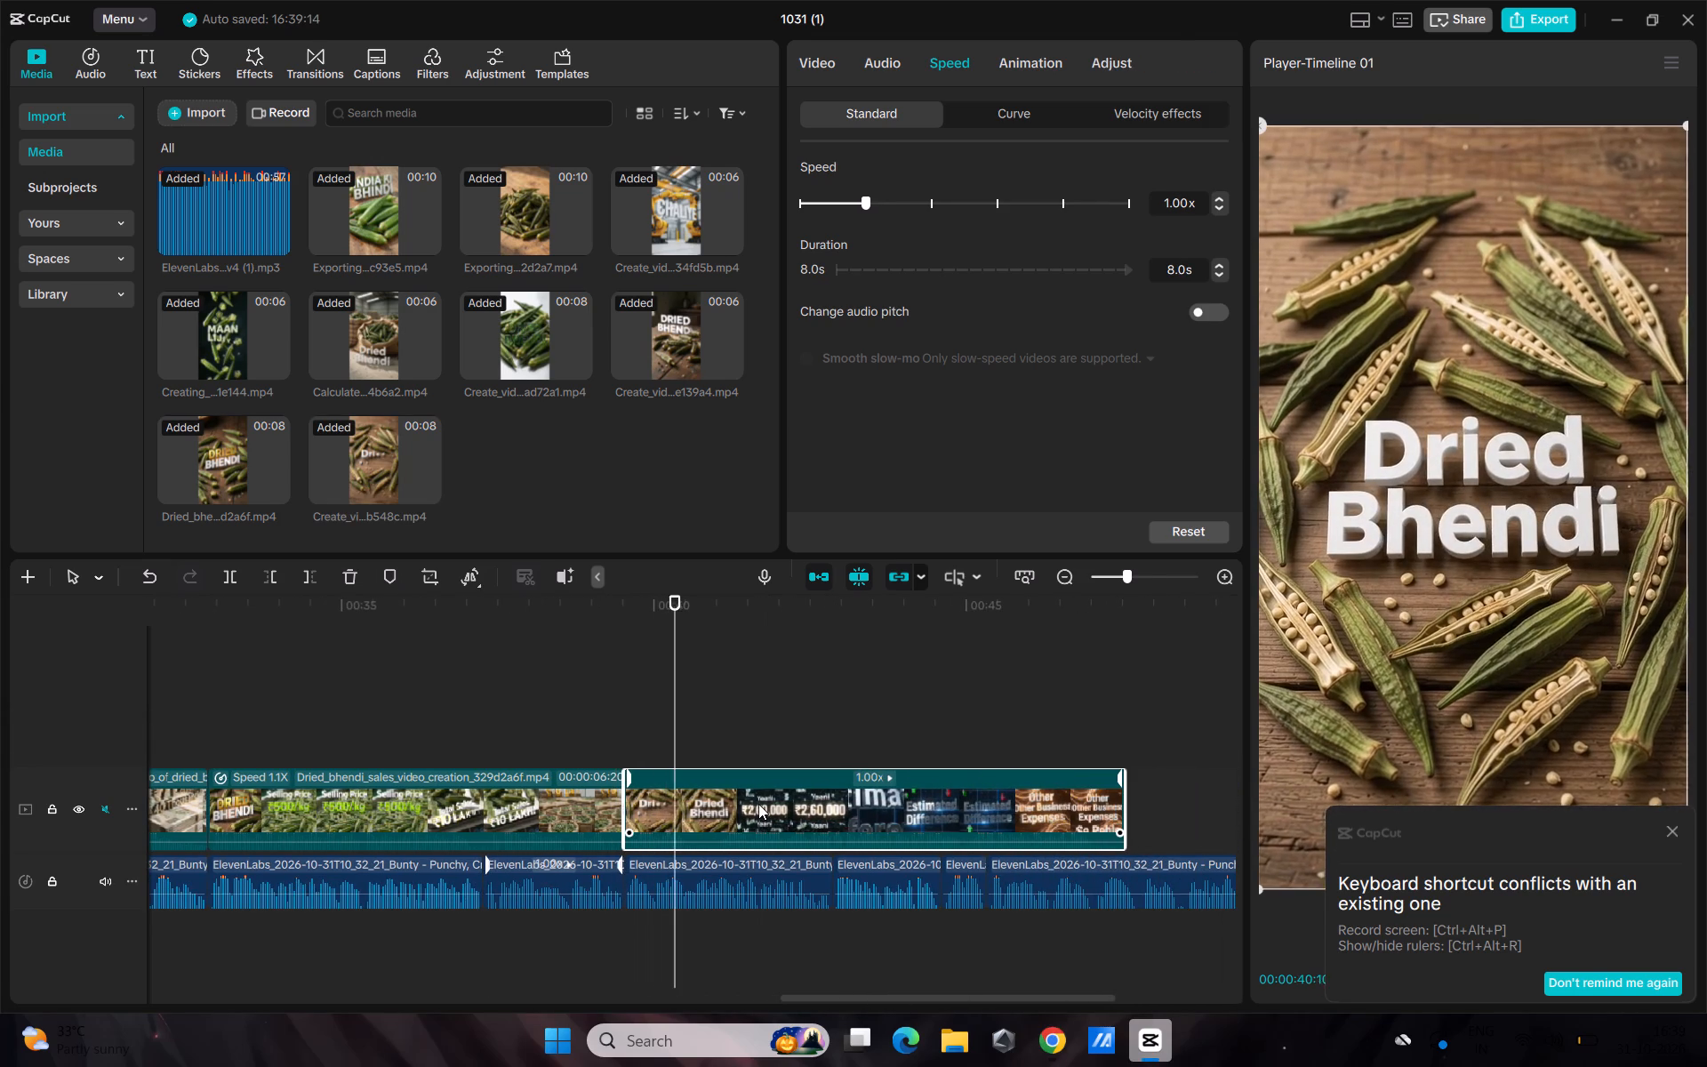
key(space)
key(ctrl+b)
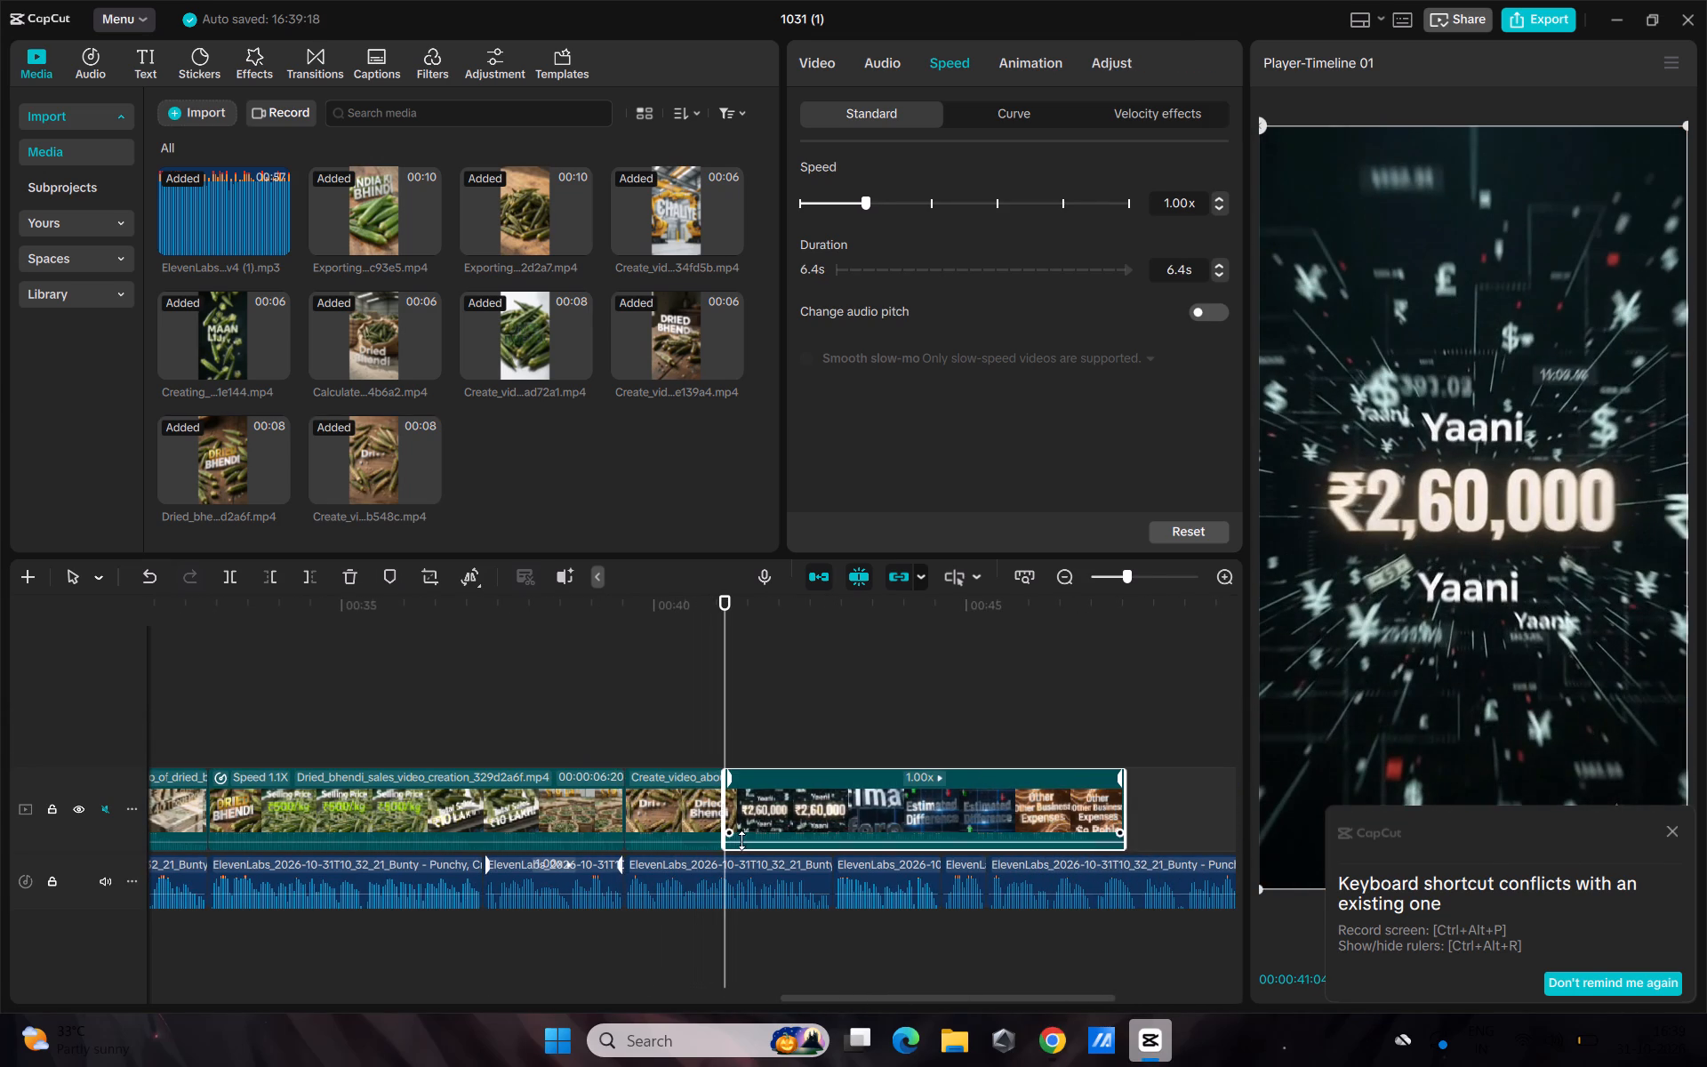
click(692, 813)
key(BackSpace)
Play the trimmed clip against the voiceover and speed it up to 1.10x so it ends with the third voiceover segment below it.
key(space)
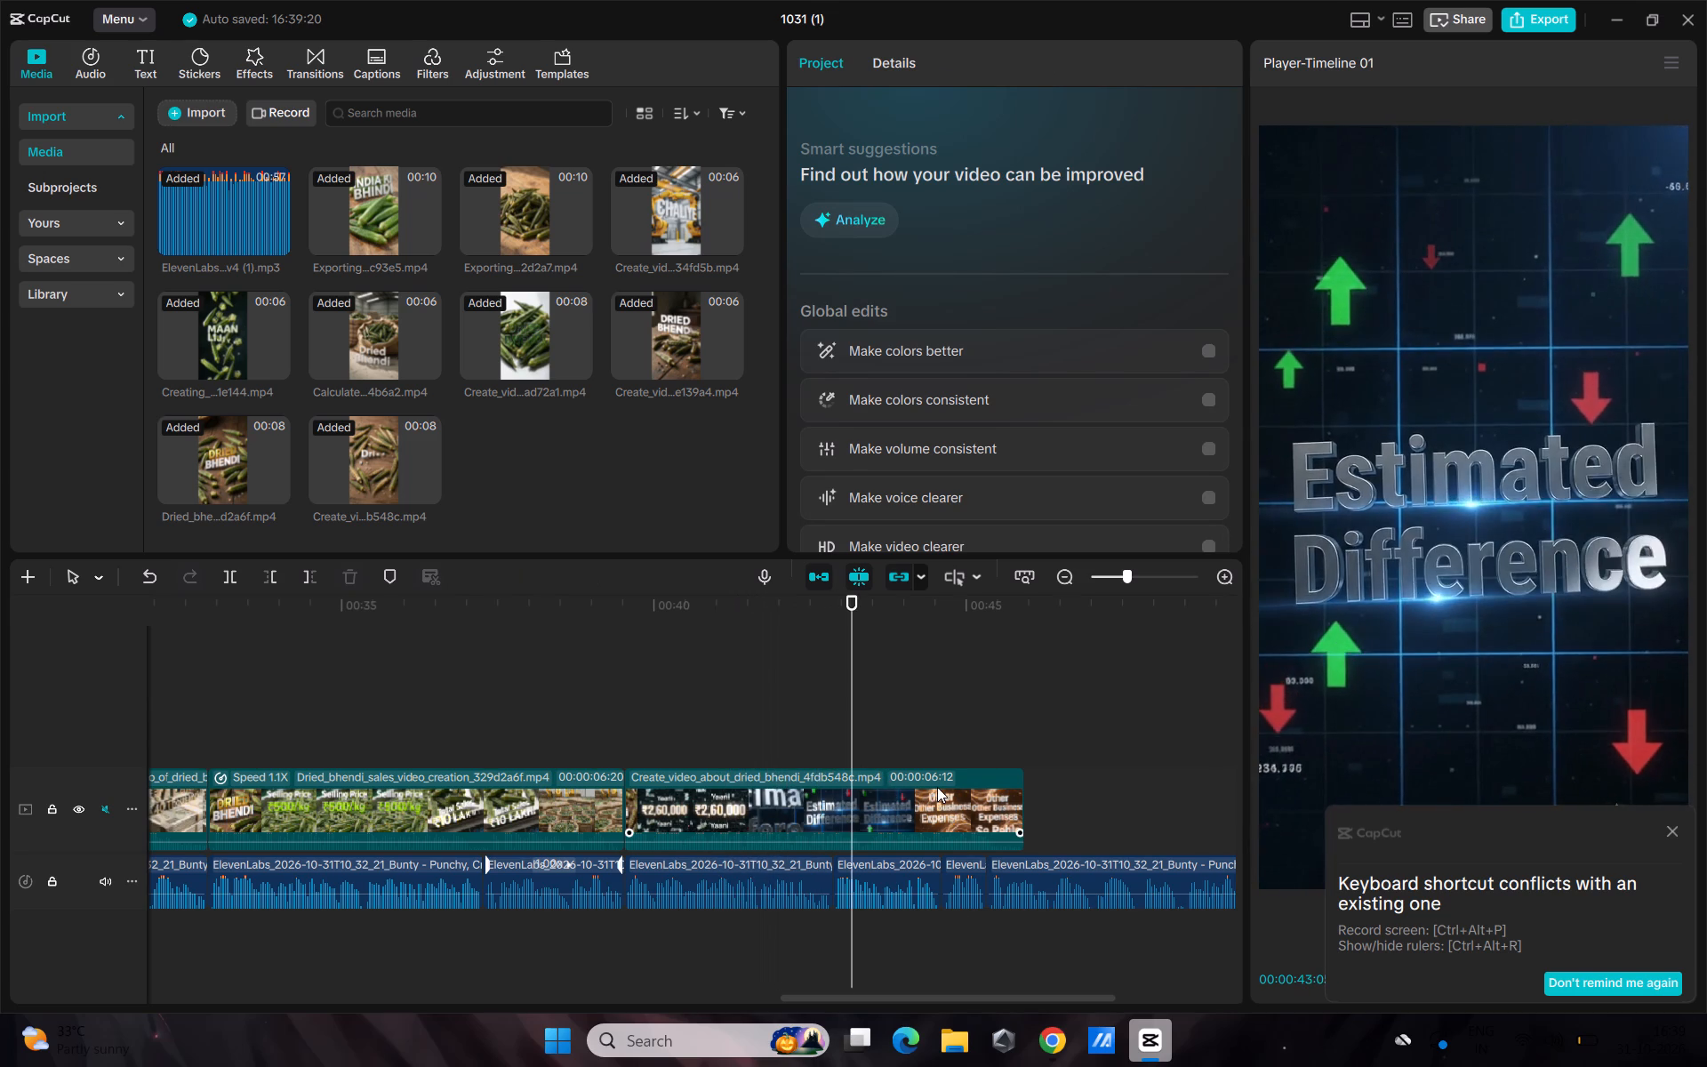
key(space)
key(space)
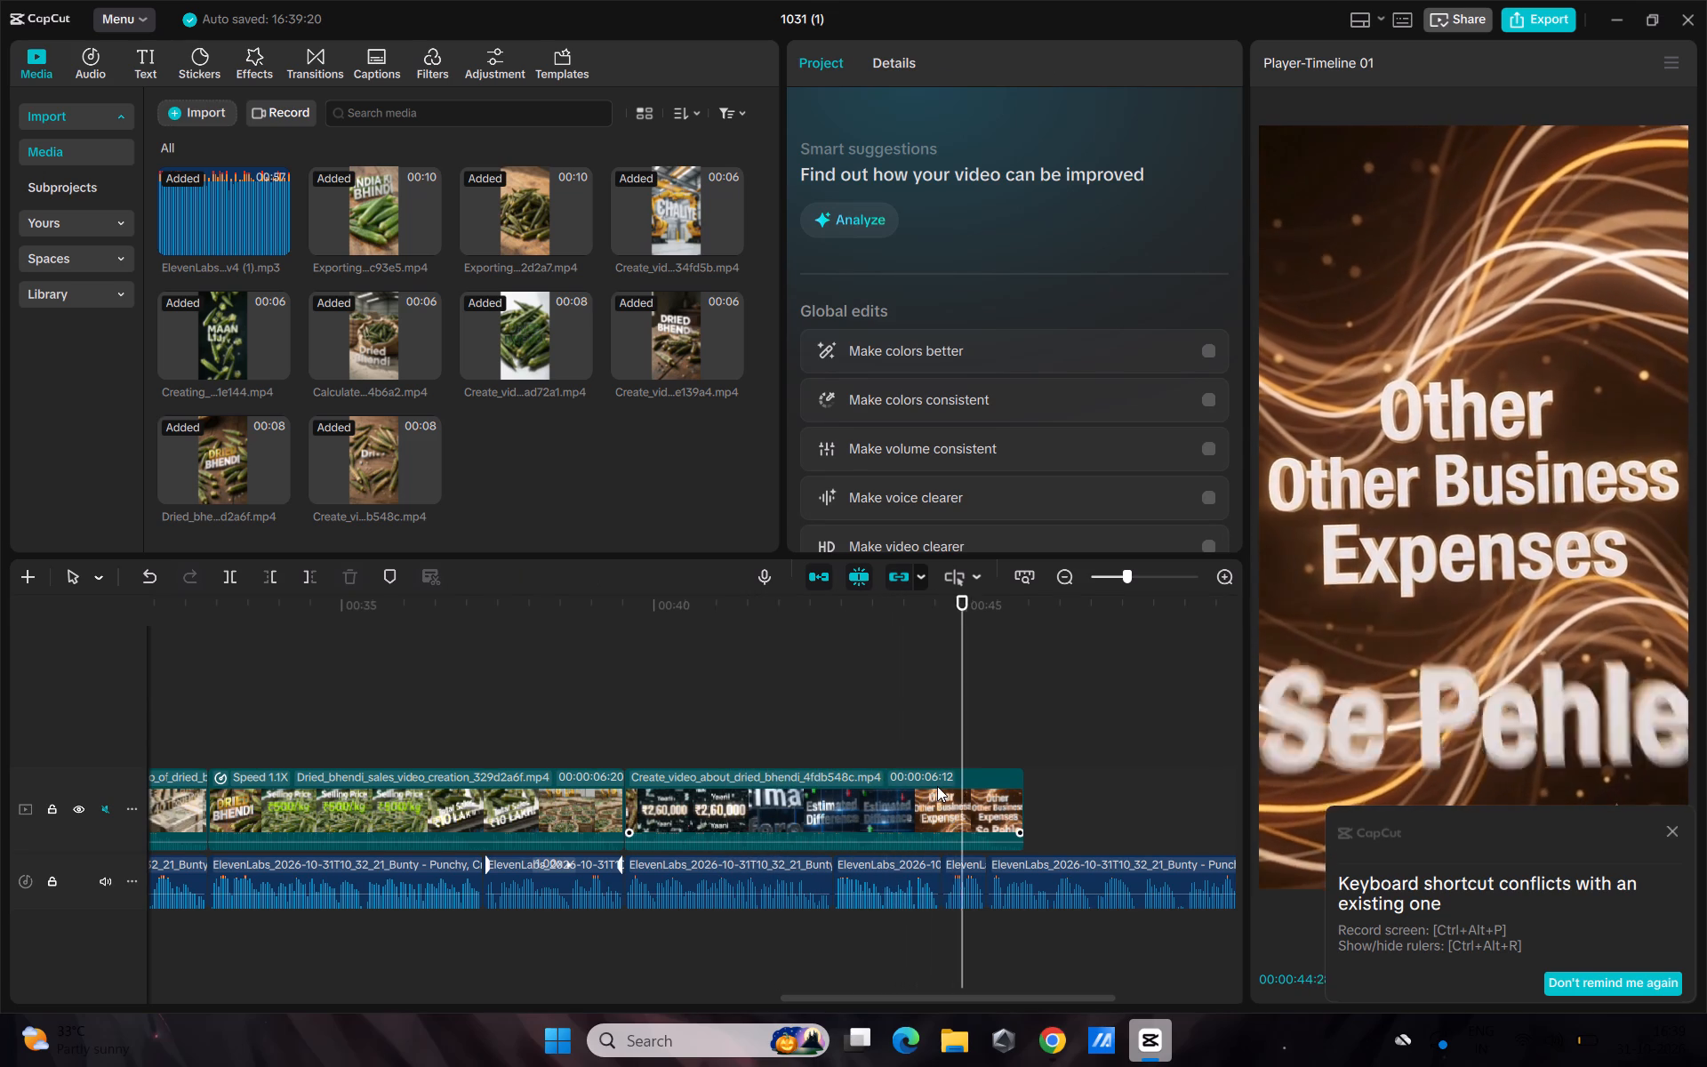
key(space)
click(935, 810)
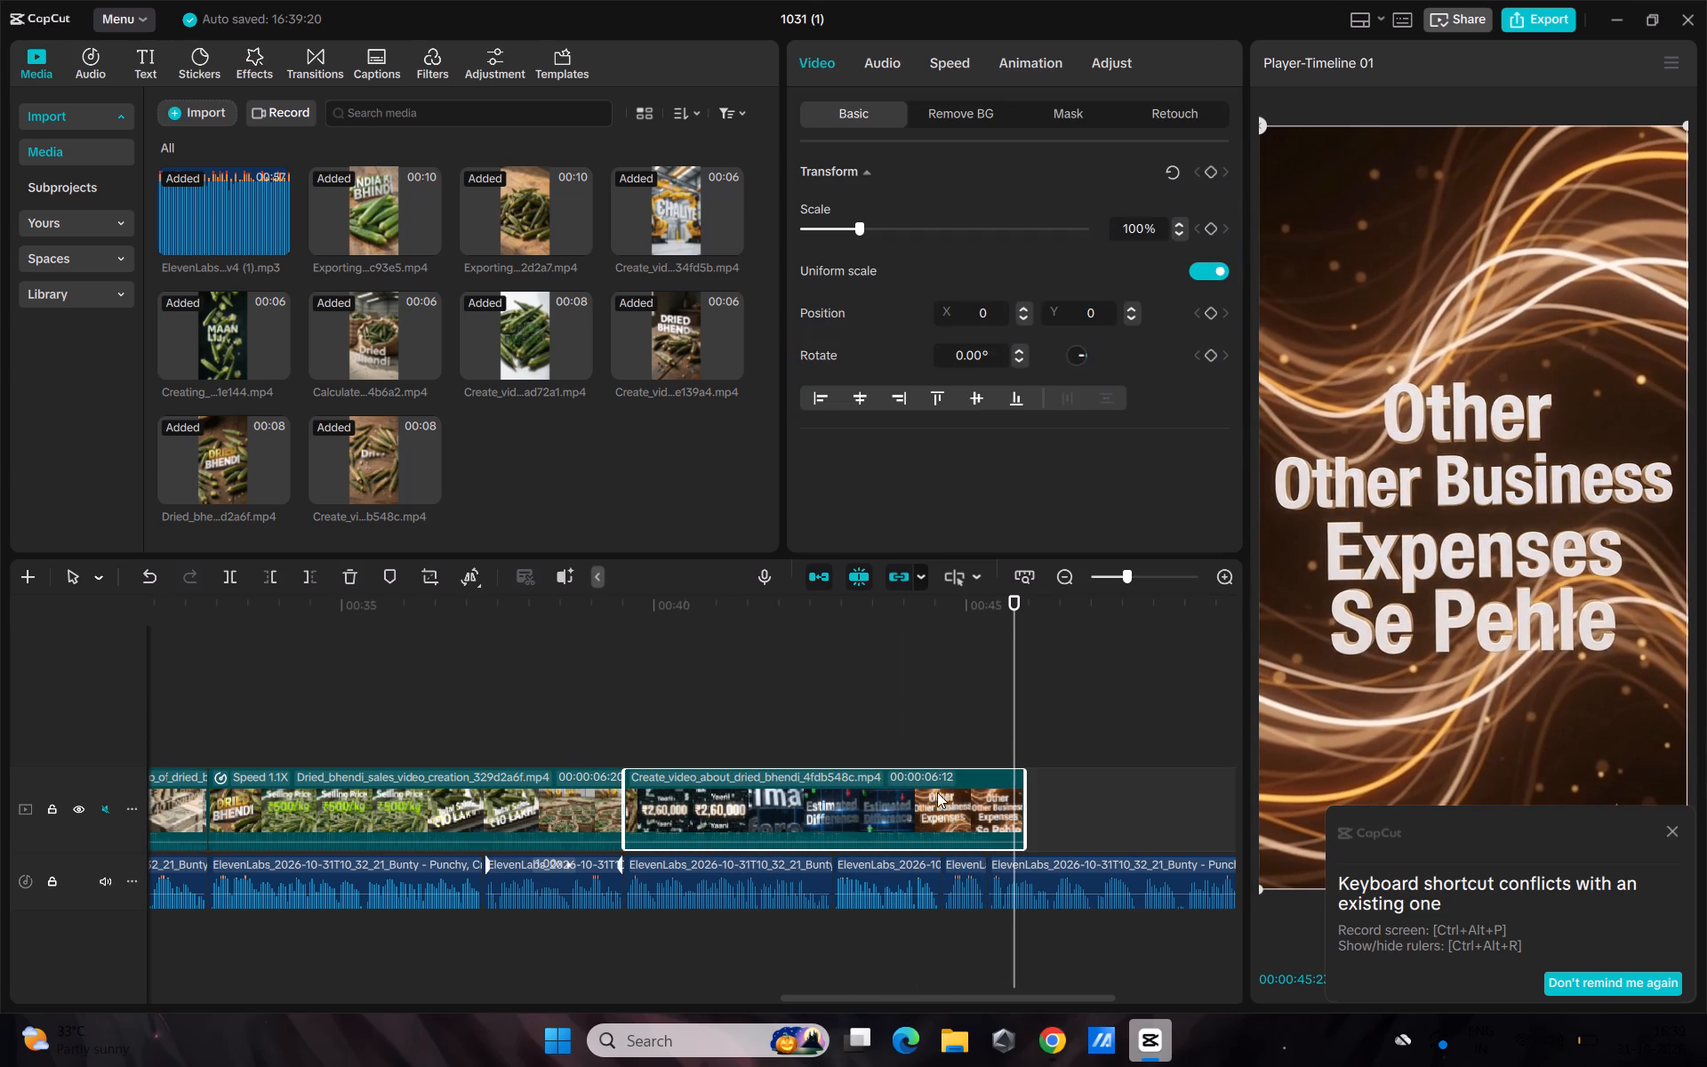
click(949, 50)
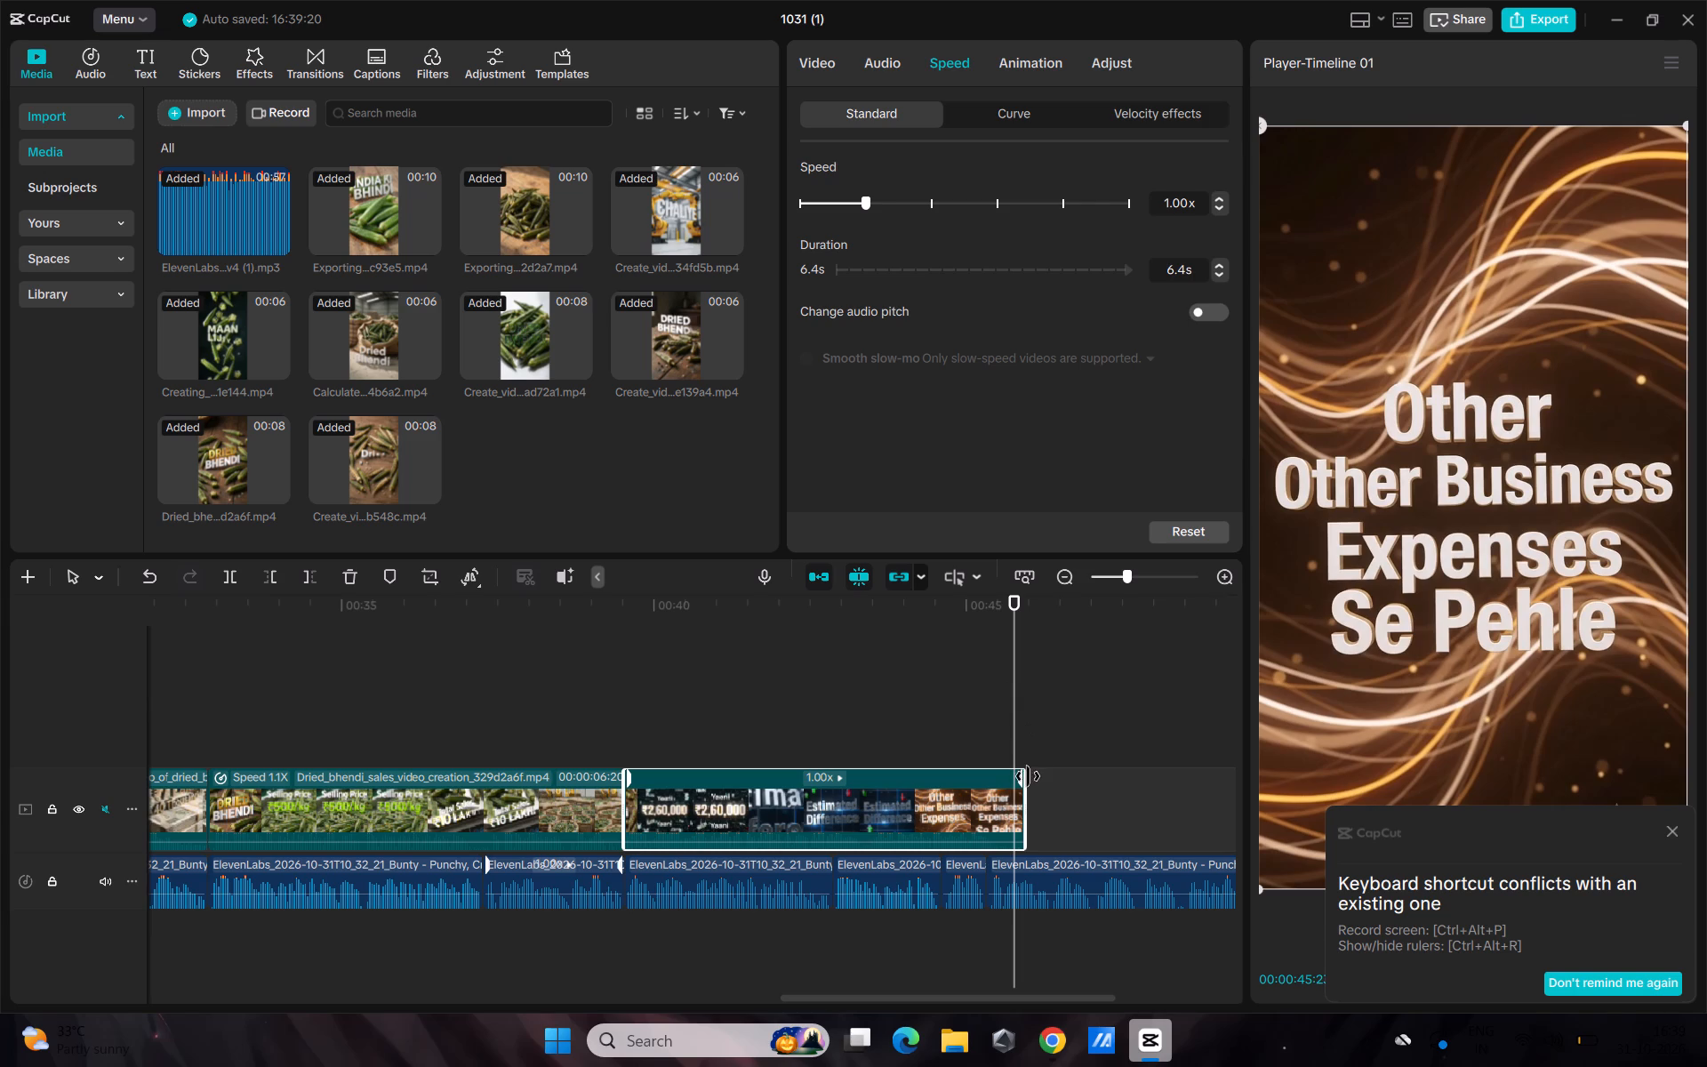
ctrl+scroll(1026, 814, up, 12)
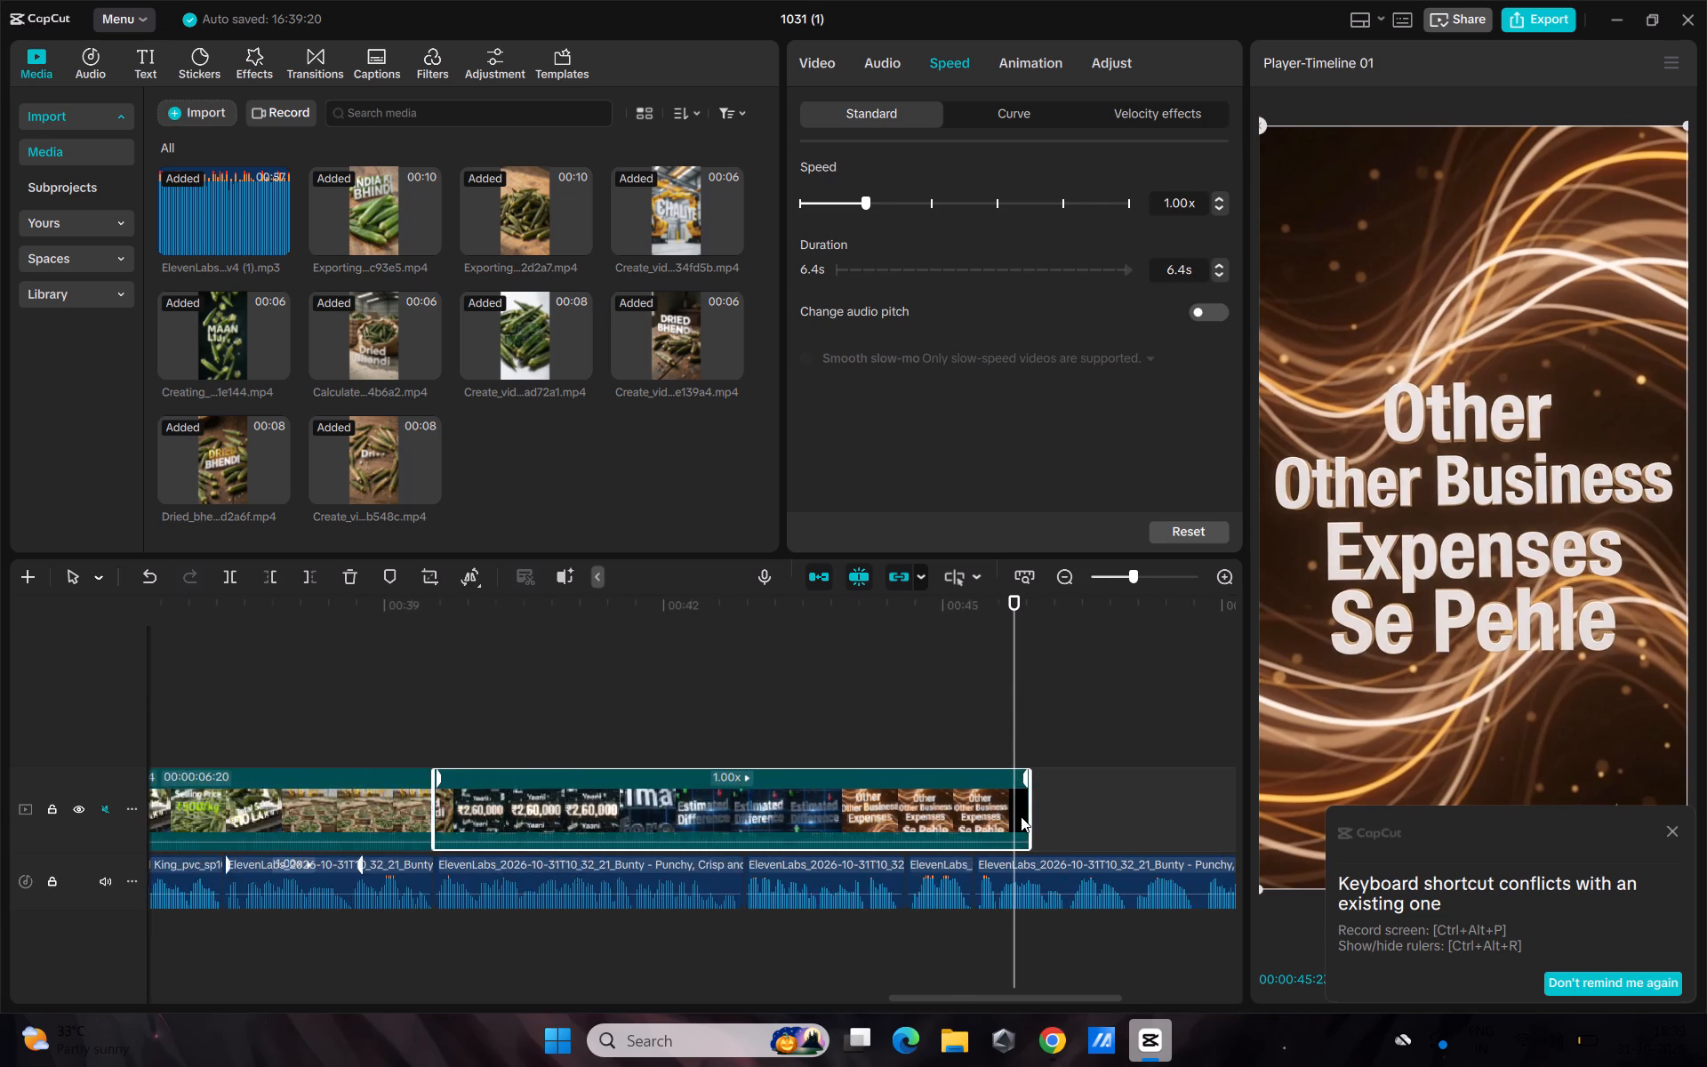
drag(1034, 782, 950, 832)
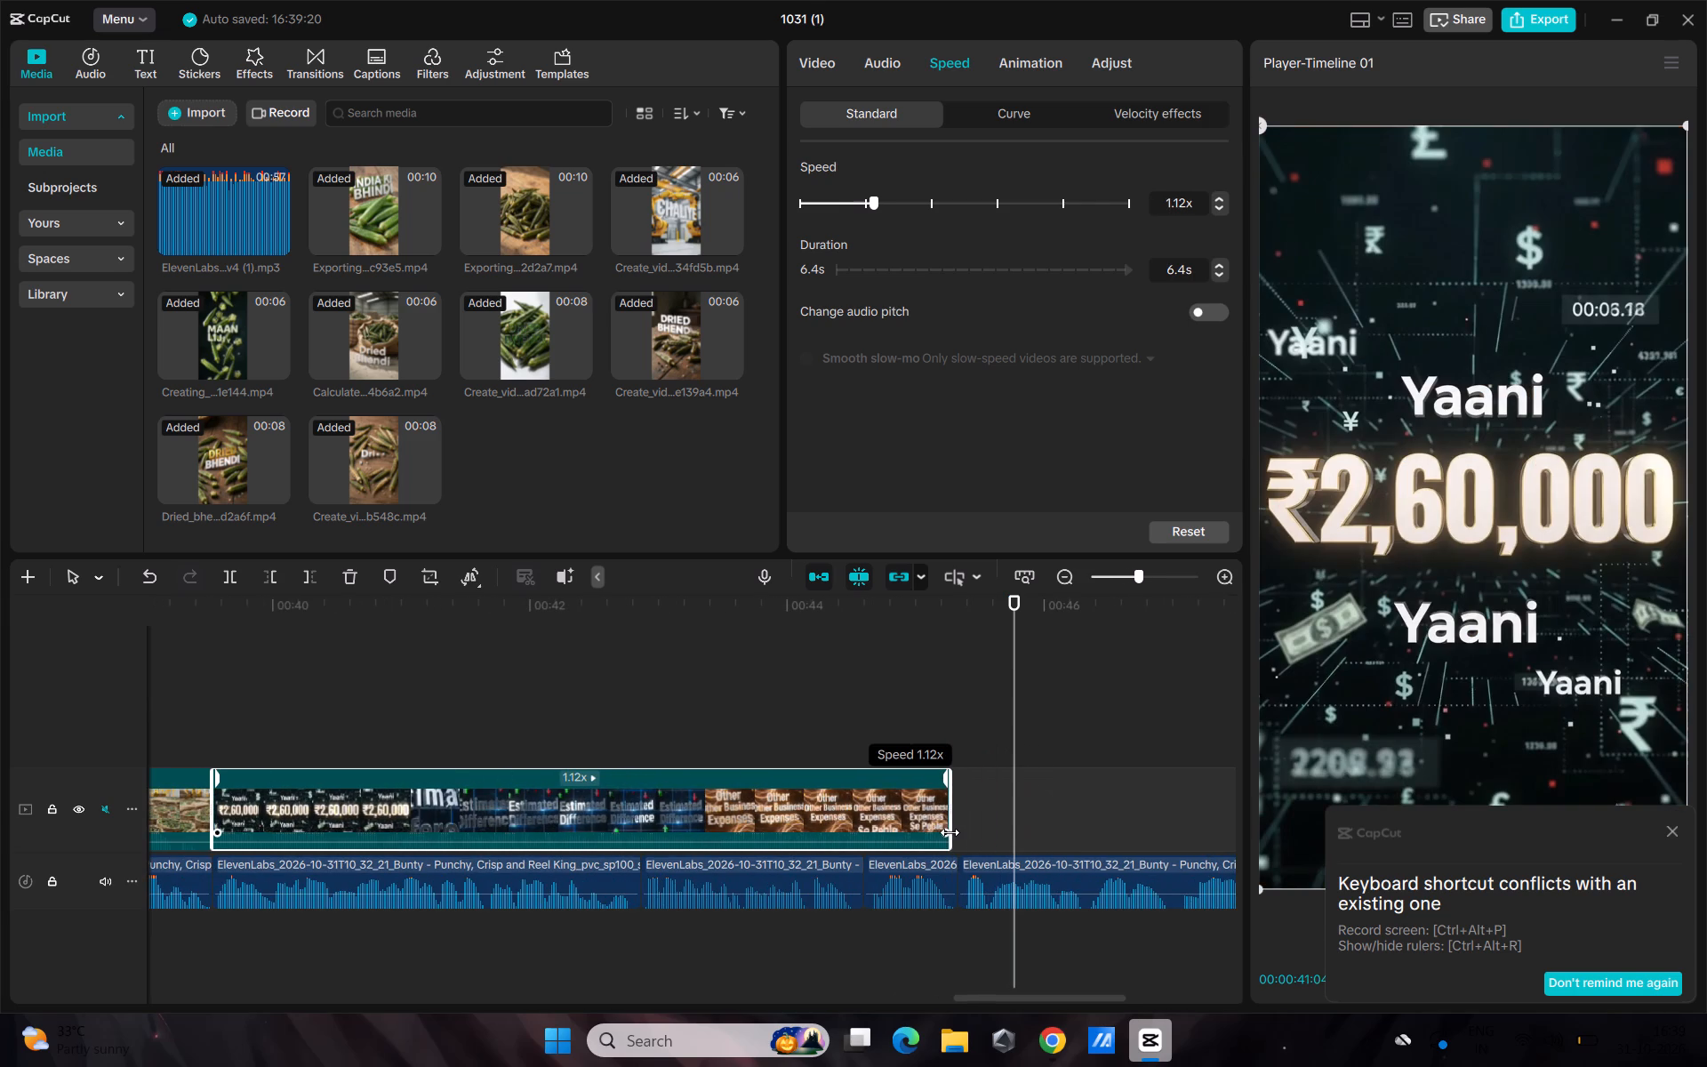
drag(950, 832, 954, 829)
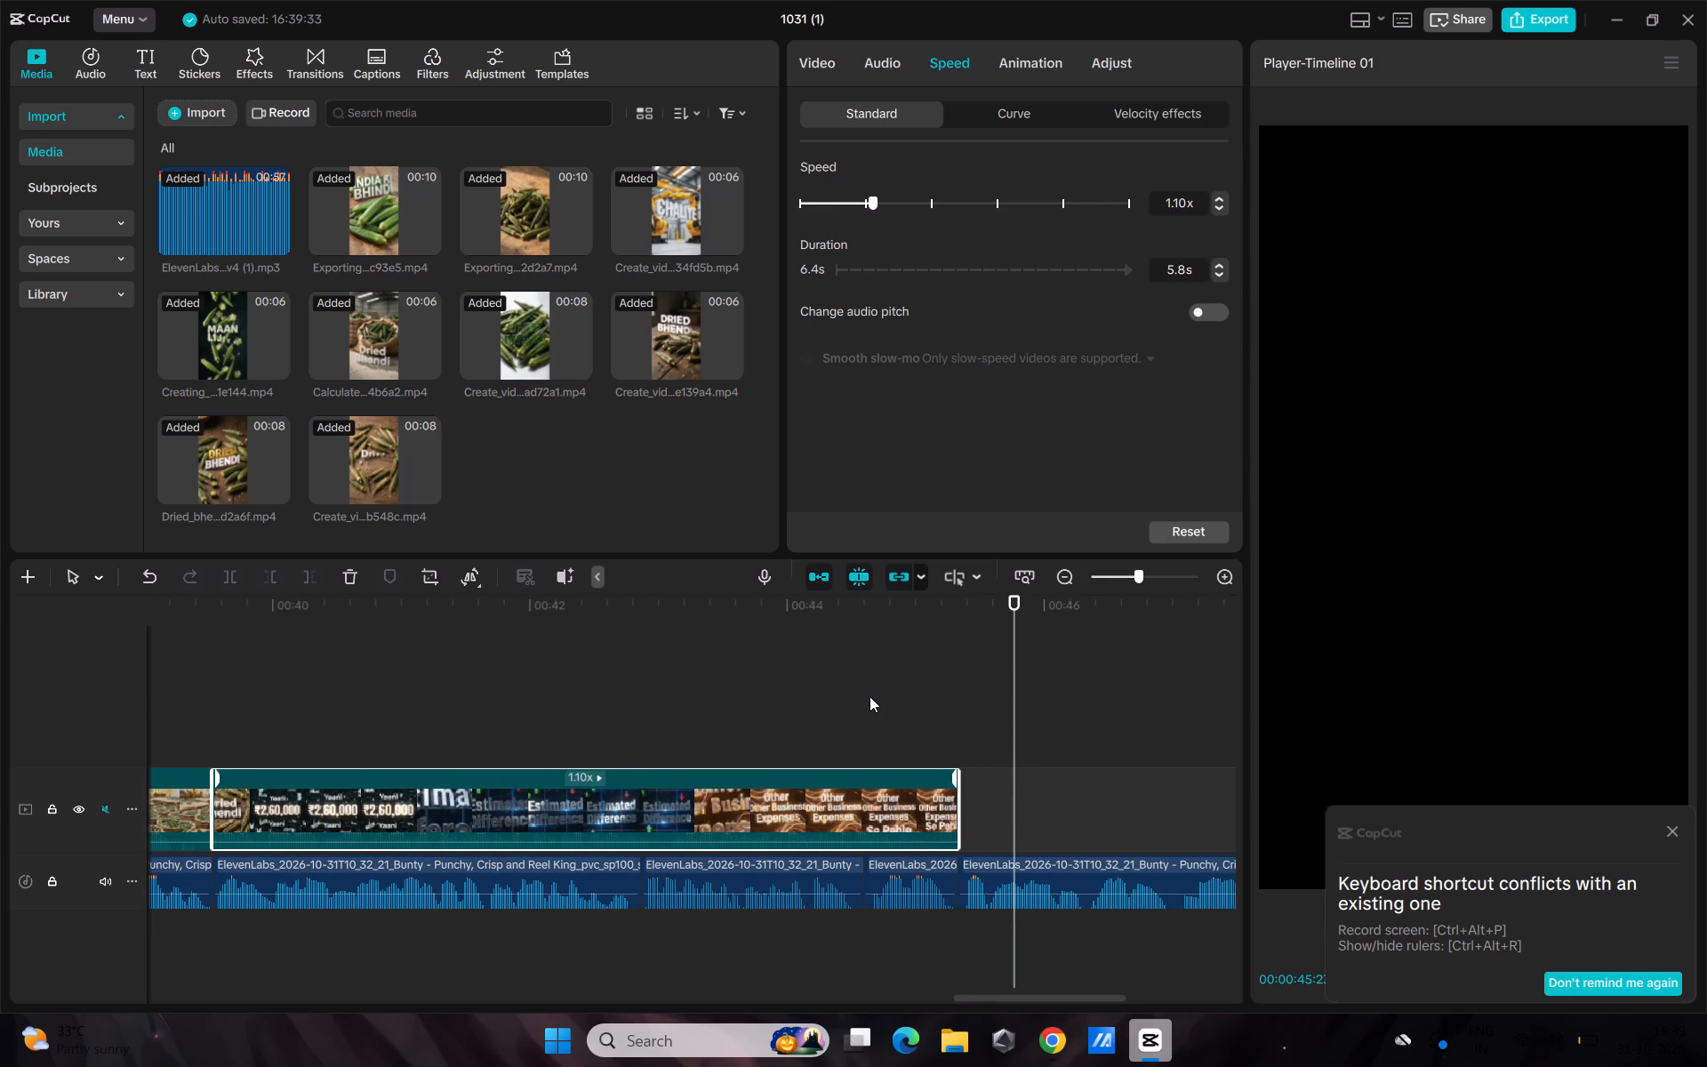
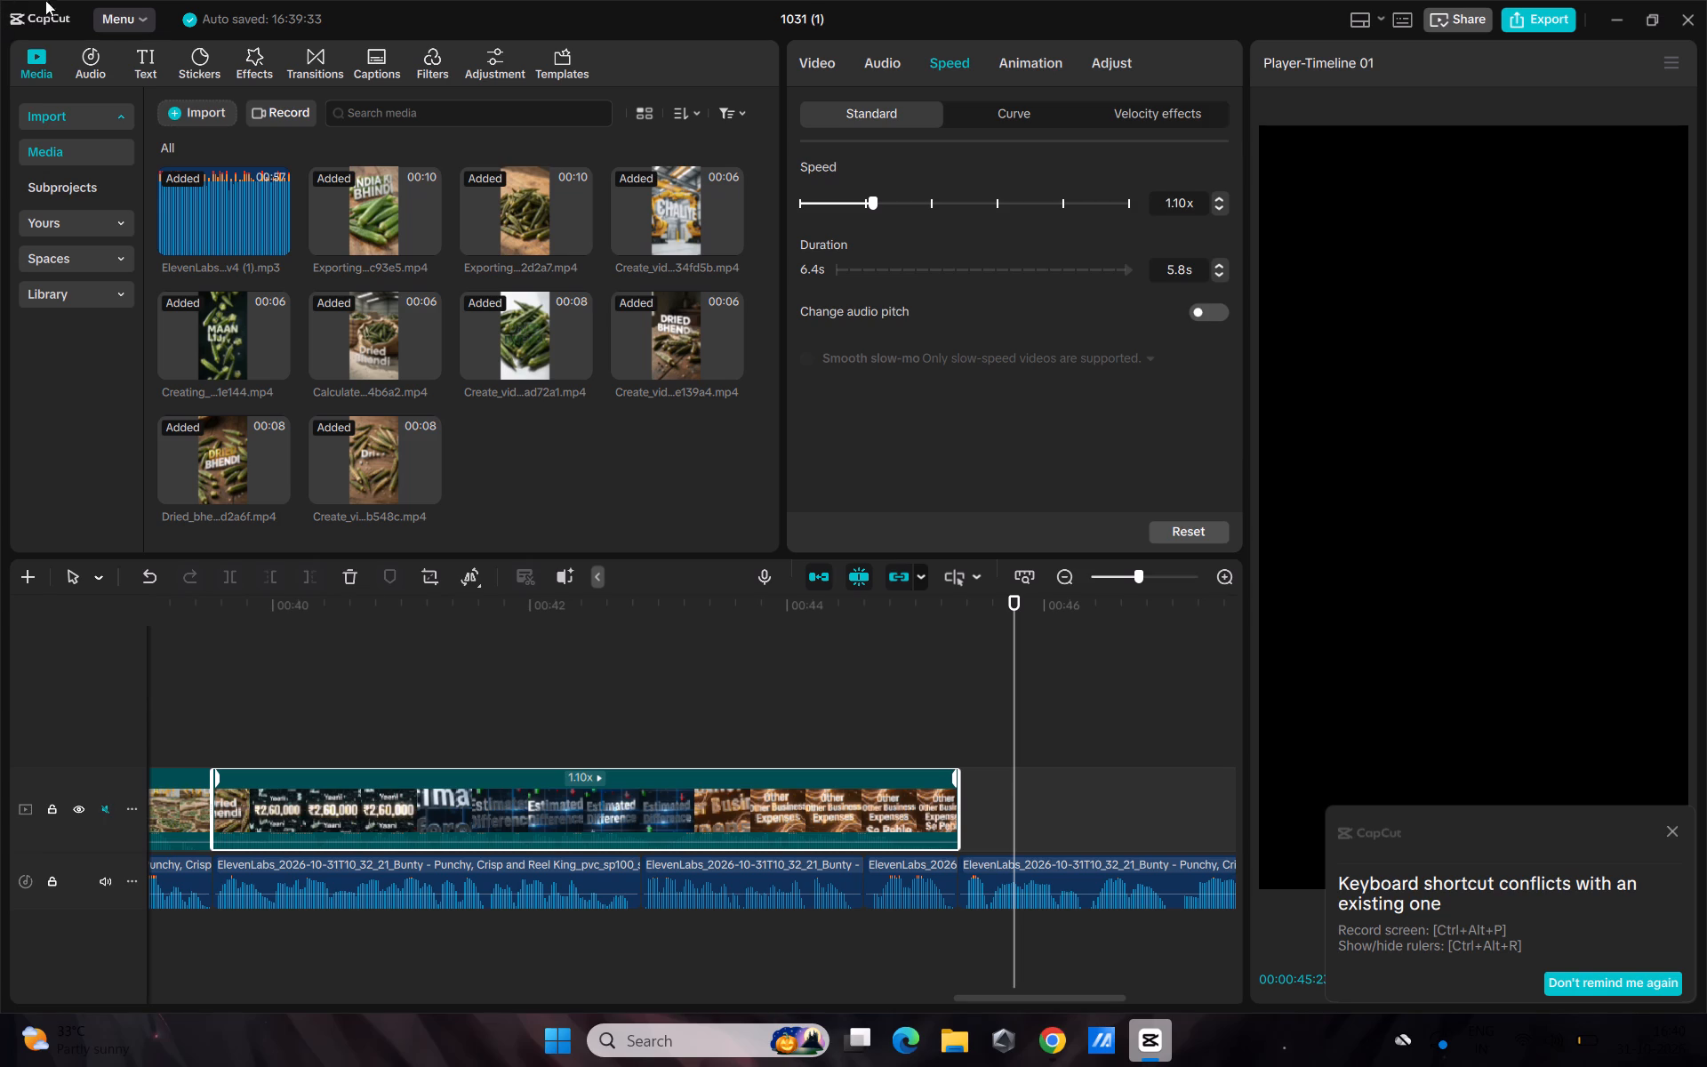
click(1671, 836)
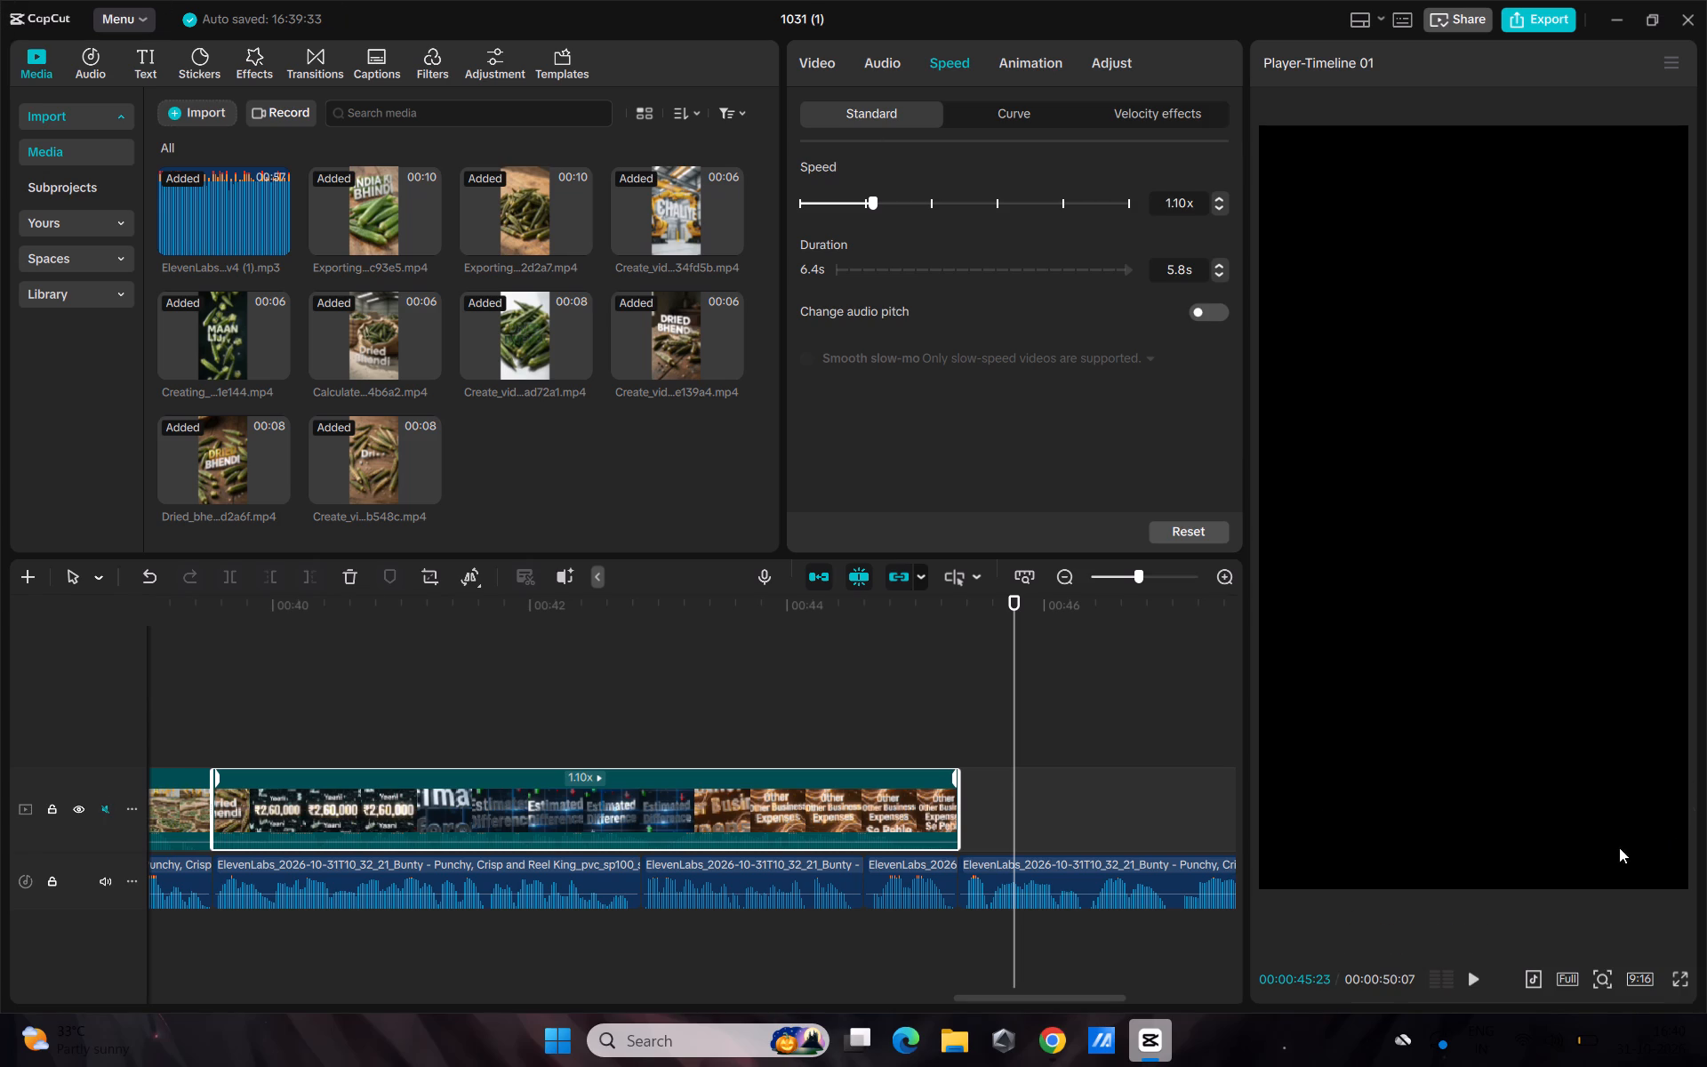
drag(1125, 996, 1201, 1005)
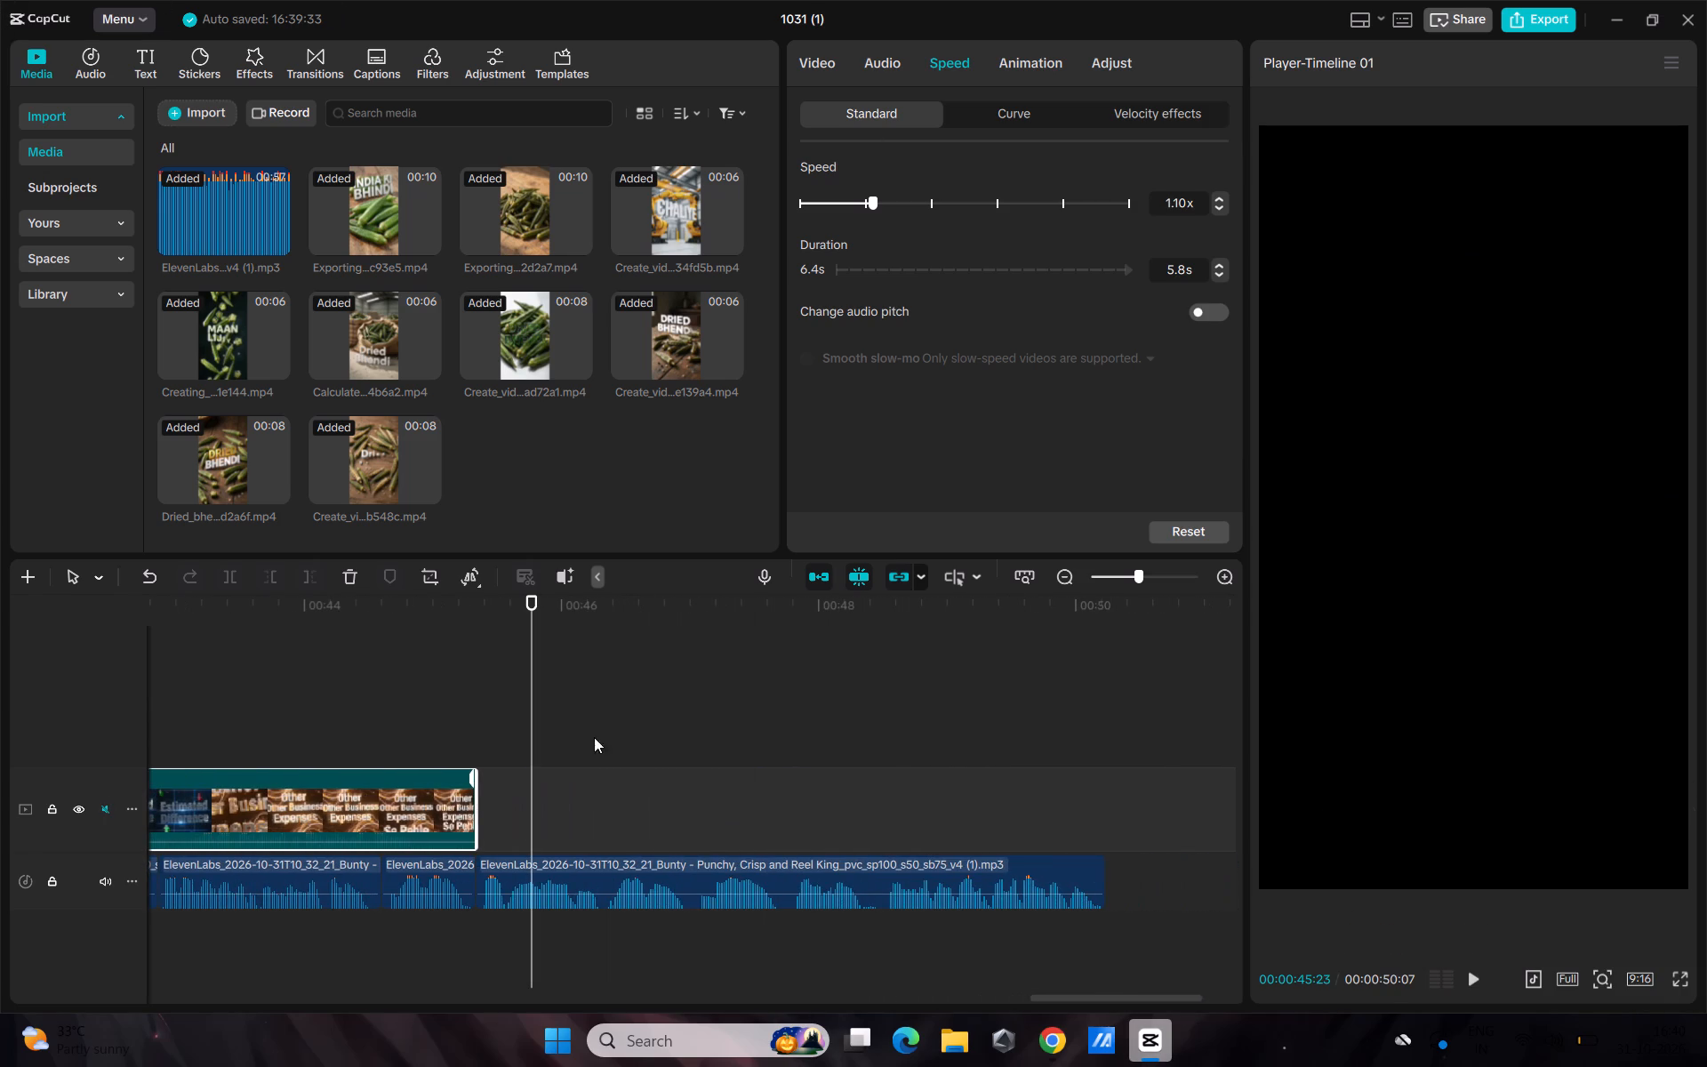
drag(534, 612, 473, 740)
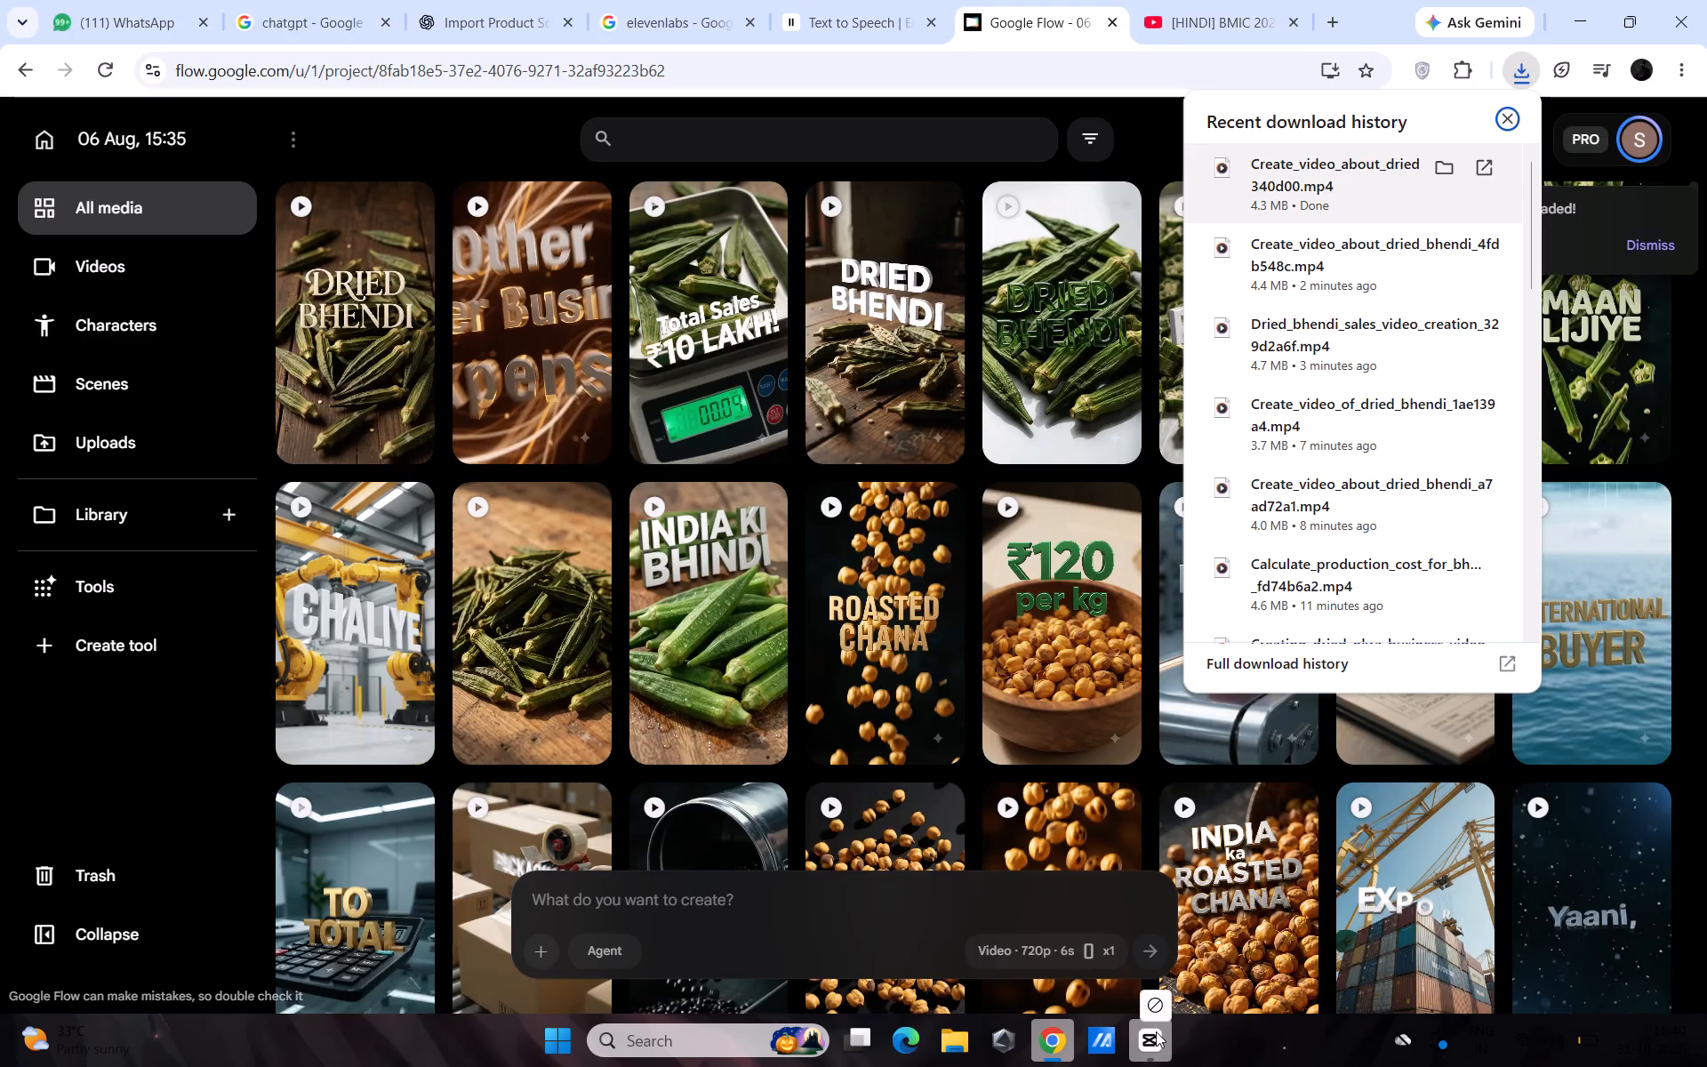
drag(1156, 1031, 733, 814)
drag(771, 738, 779, 796)
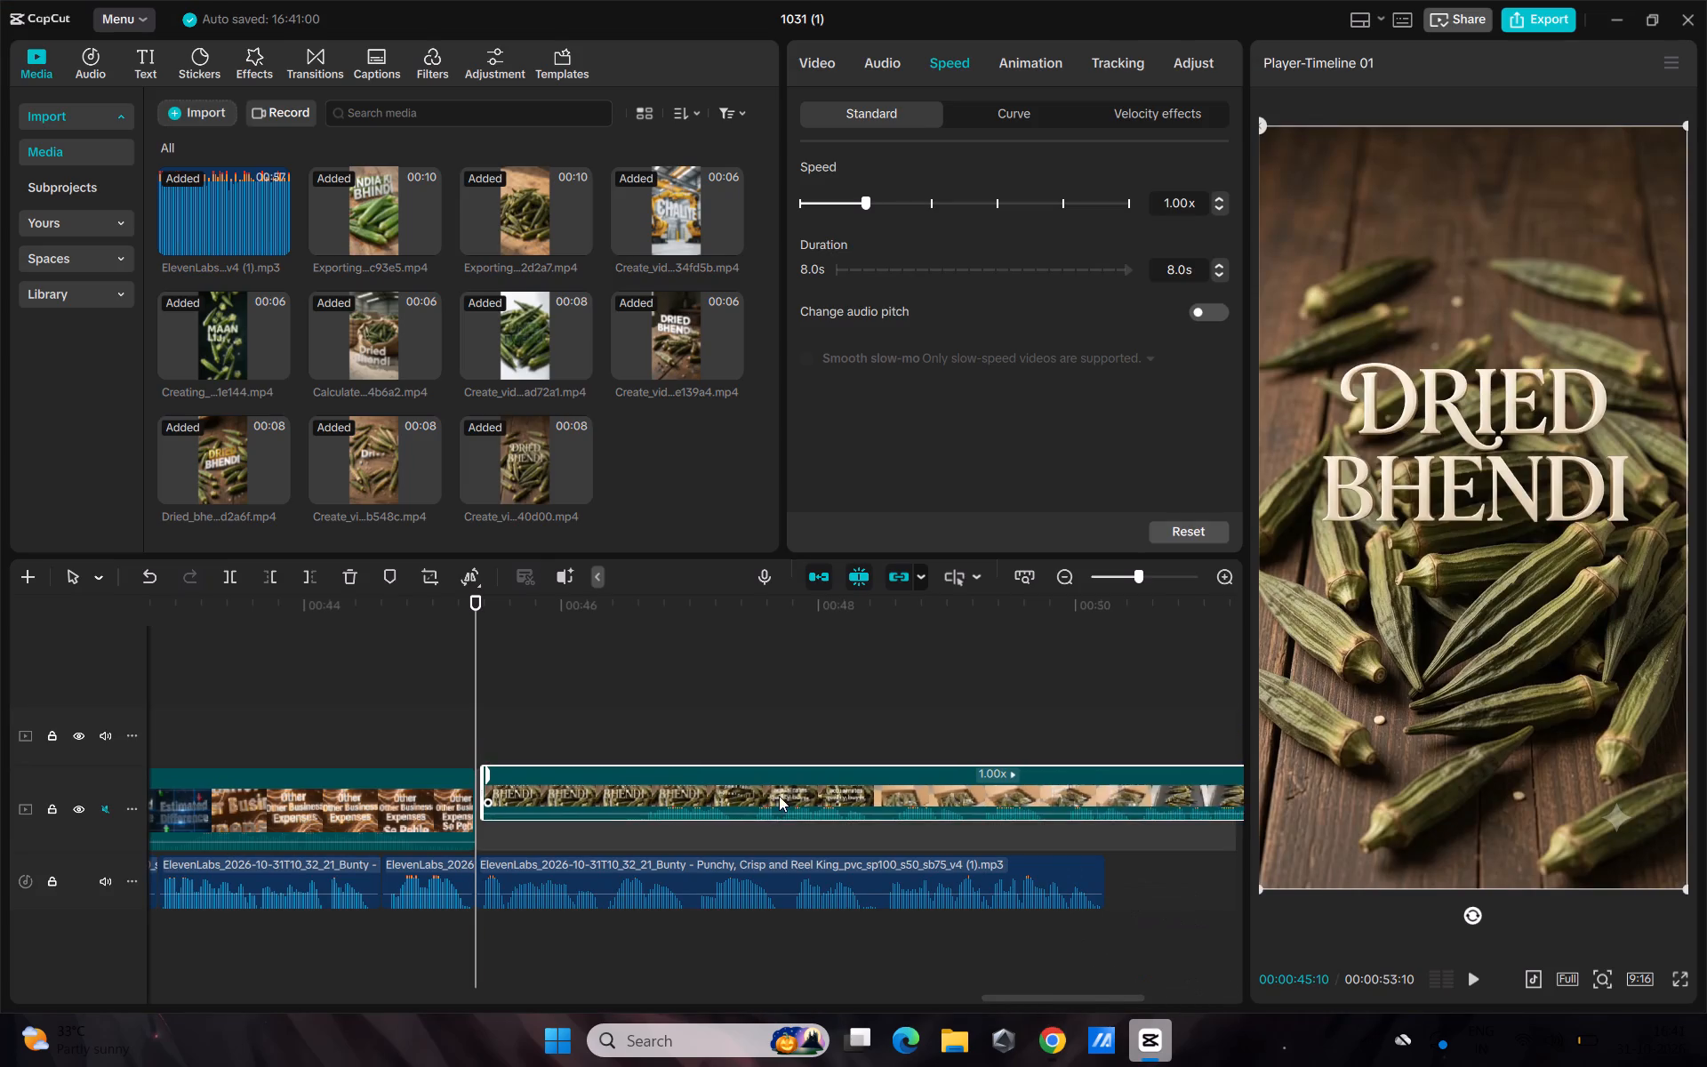
drag(779, 796, 769, 816)
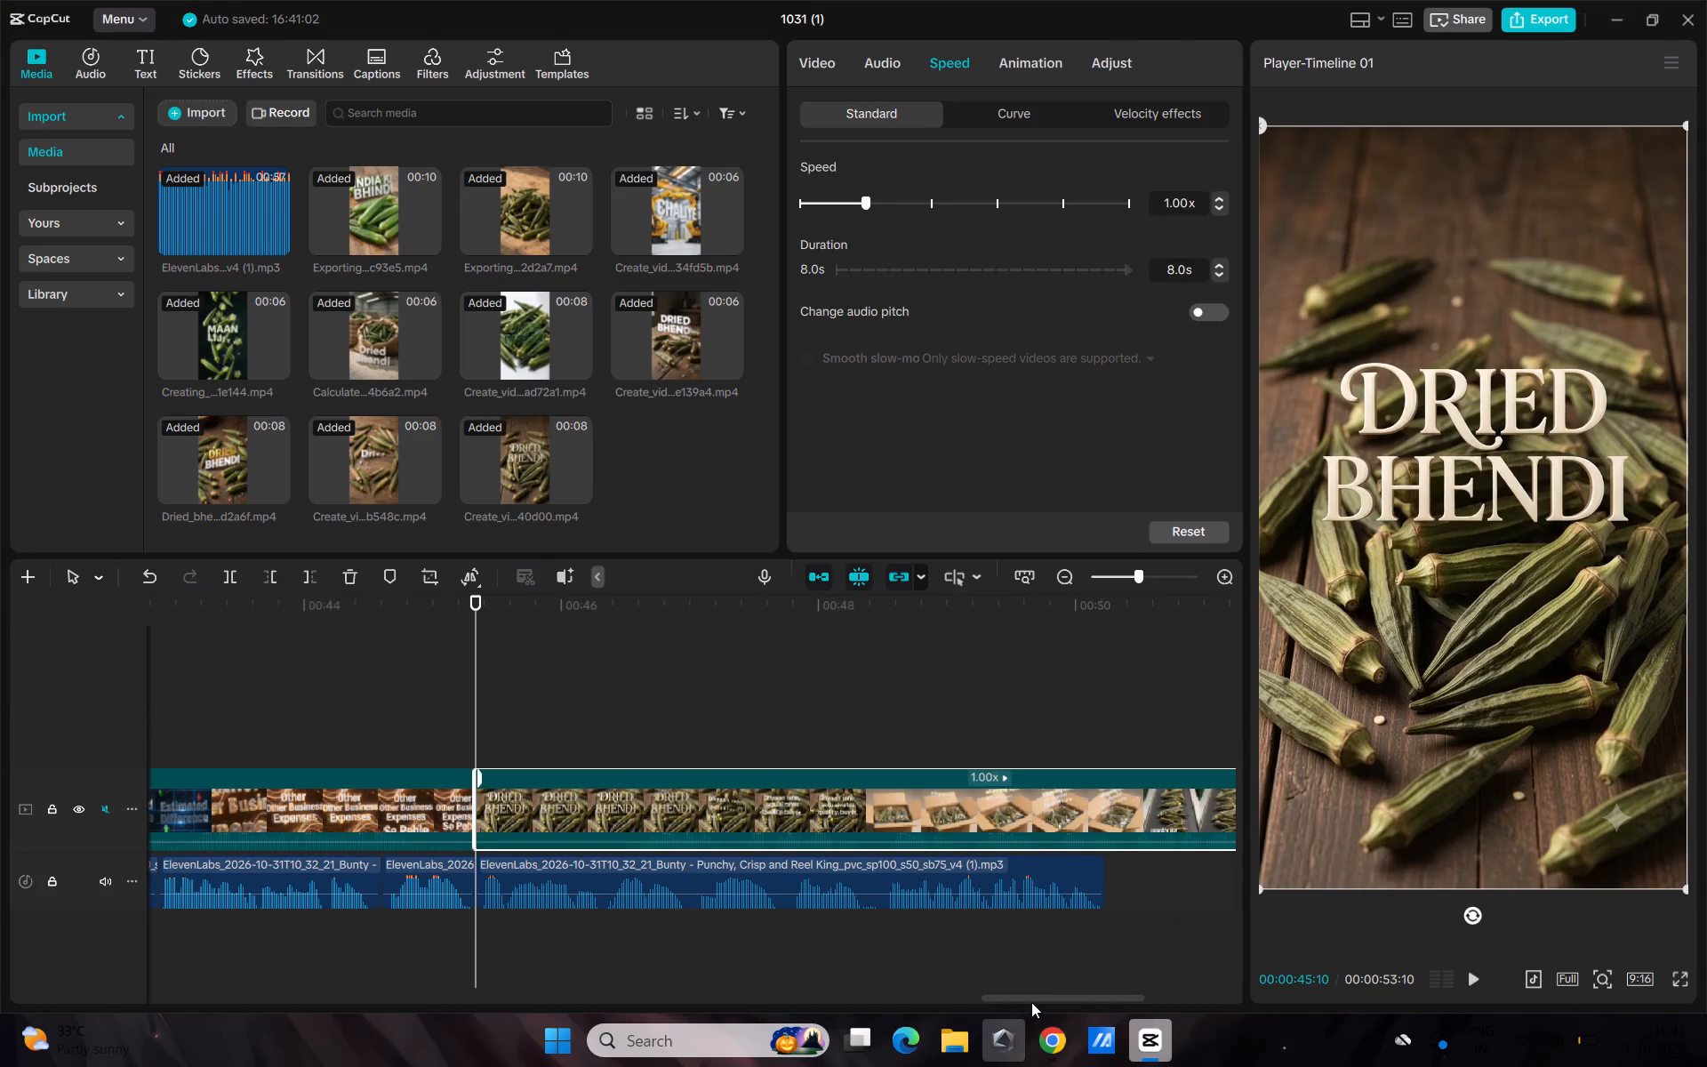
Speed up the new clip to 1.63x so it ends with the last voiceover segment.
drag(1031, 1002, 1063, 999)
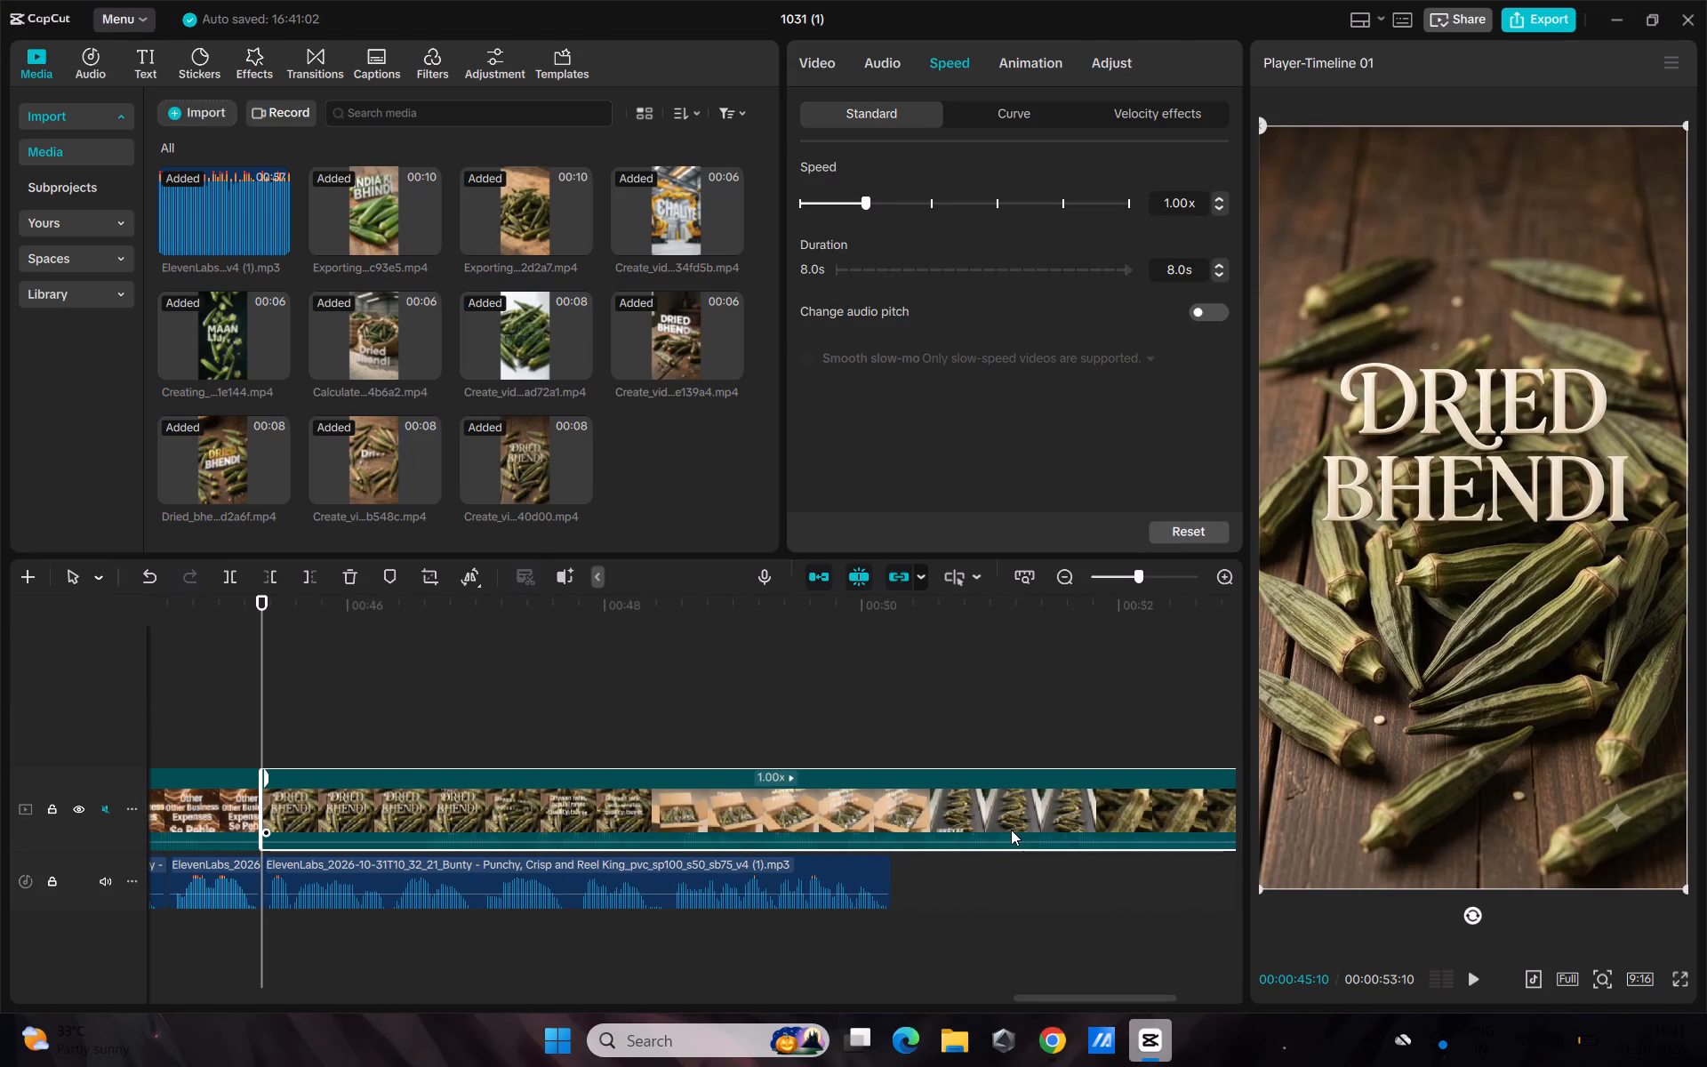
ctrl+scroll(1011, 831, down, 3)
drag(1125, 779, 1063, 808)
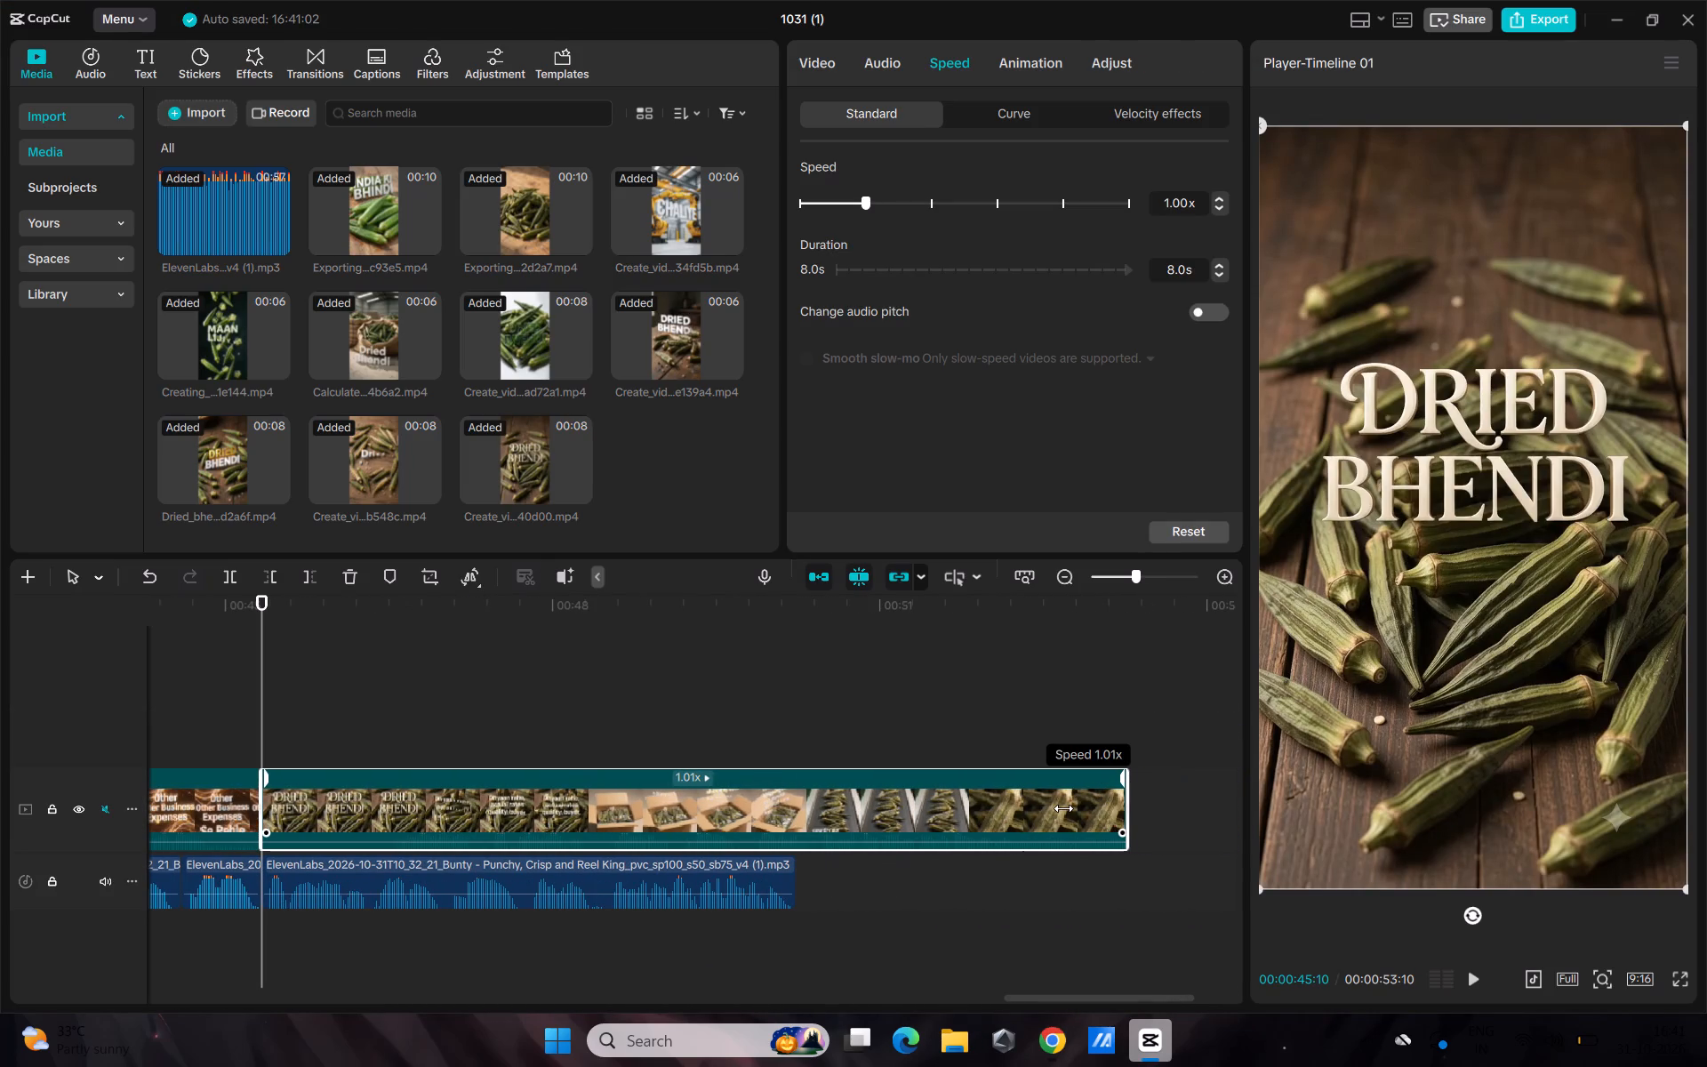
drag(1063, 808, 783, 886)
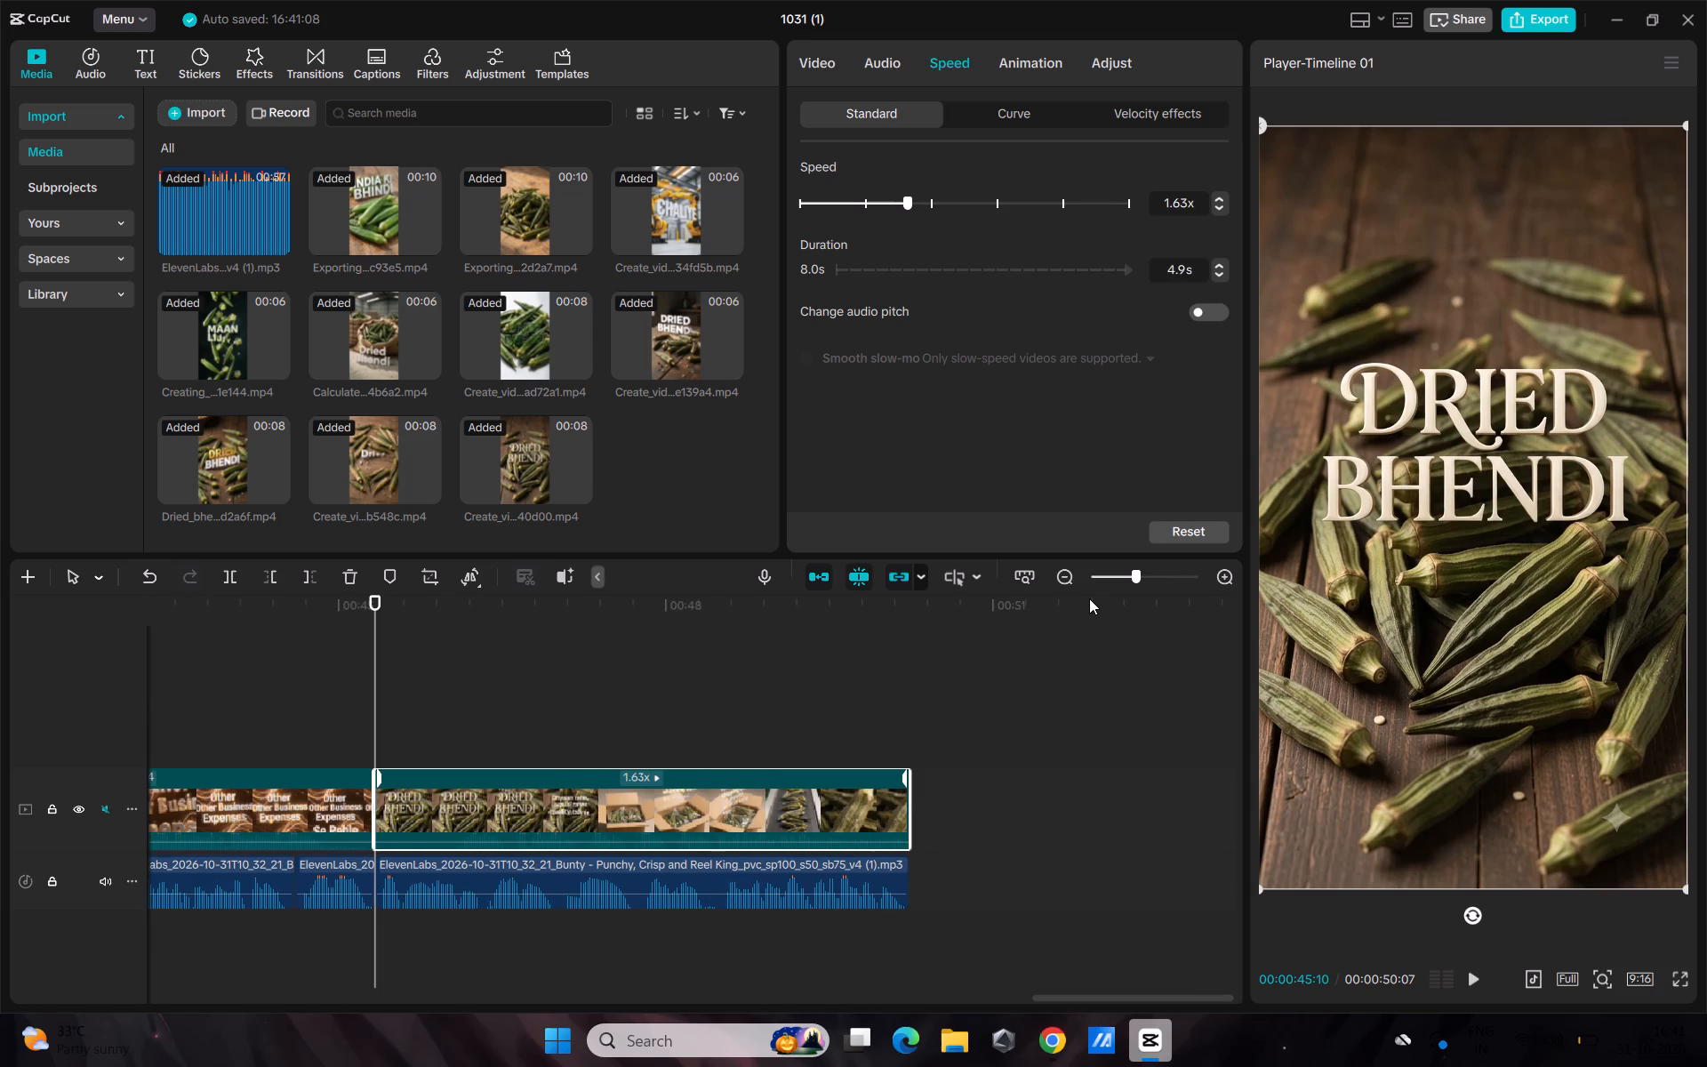
Play the new clip, split it where the Dhyaan rahe text starts appearing, and delete its opening Dried Bhendi title part.
key(space)
key(space)
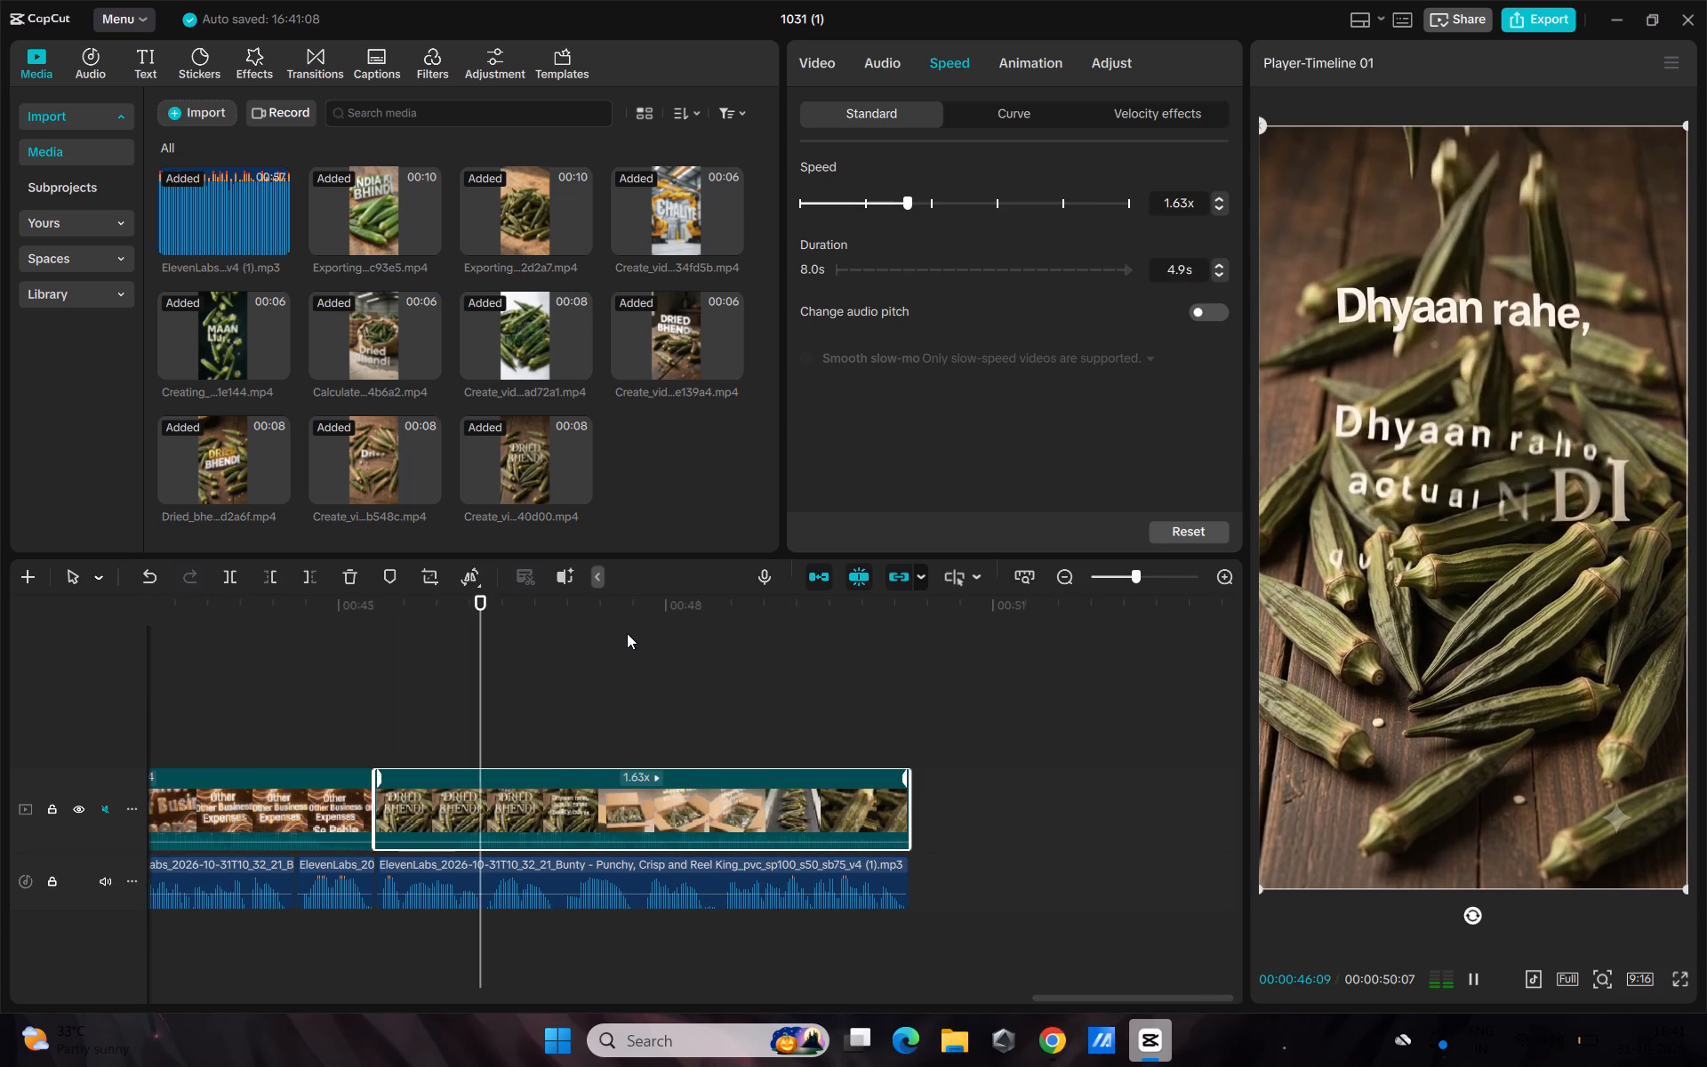
key(ctrl+b)
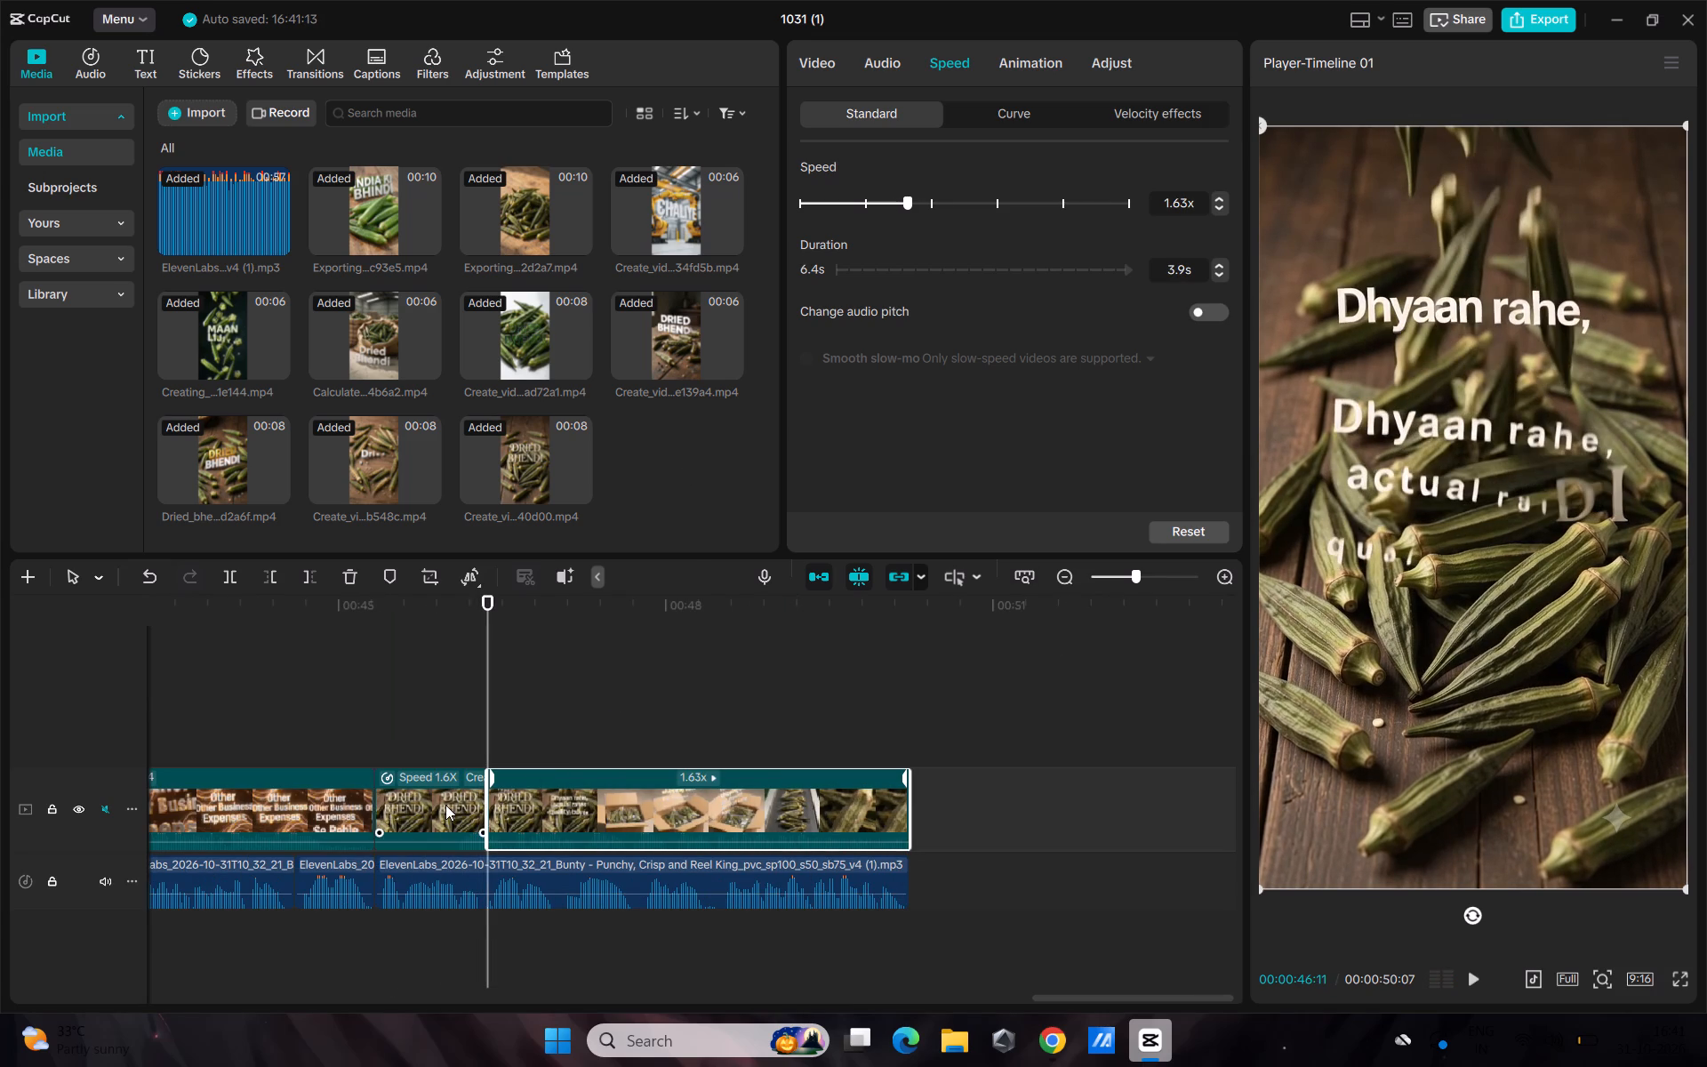
click(445, 805)
key(BackSpace)
Set the trimmed clip's speed to 1.29x so it ends with the last voiceover segment.
drag(491, 606, 454, 669)
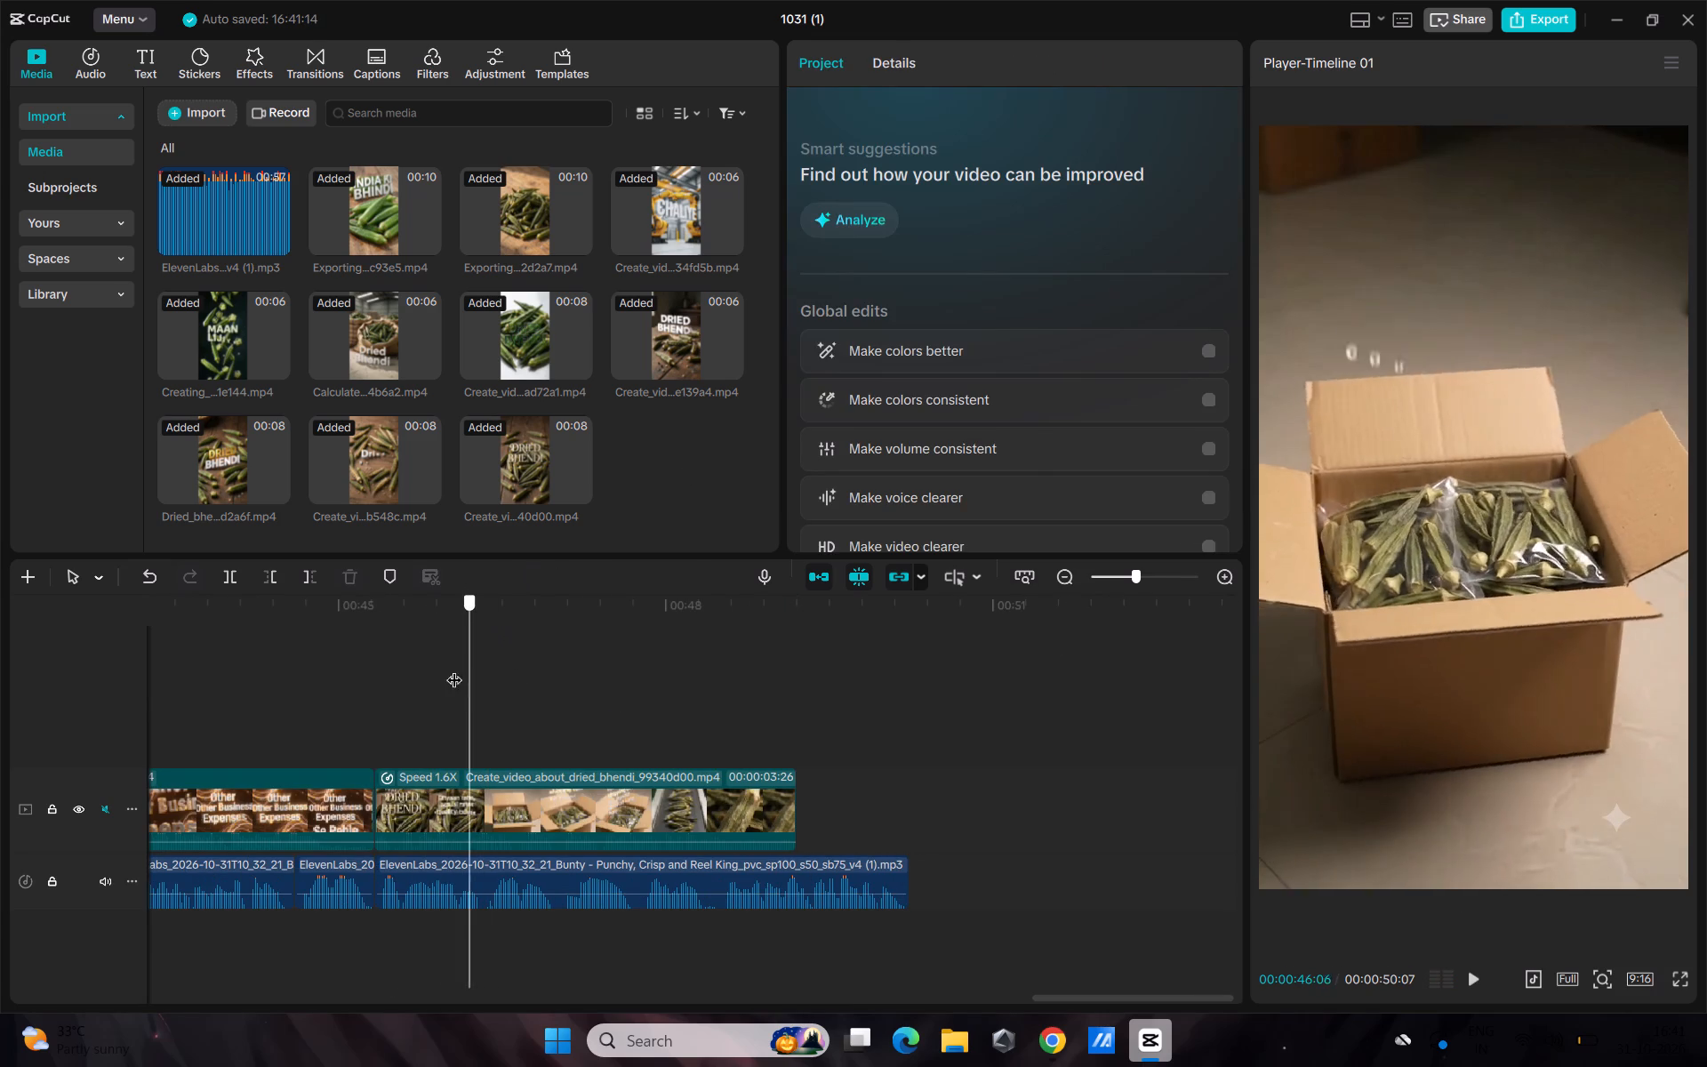
drag(454, 669, 438, 703)
click(543, 803)
click(957, 48)
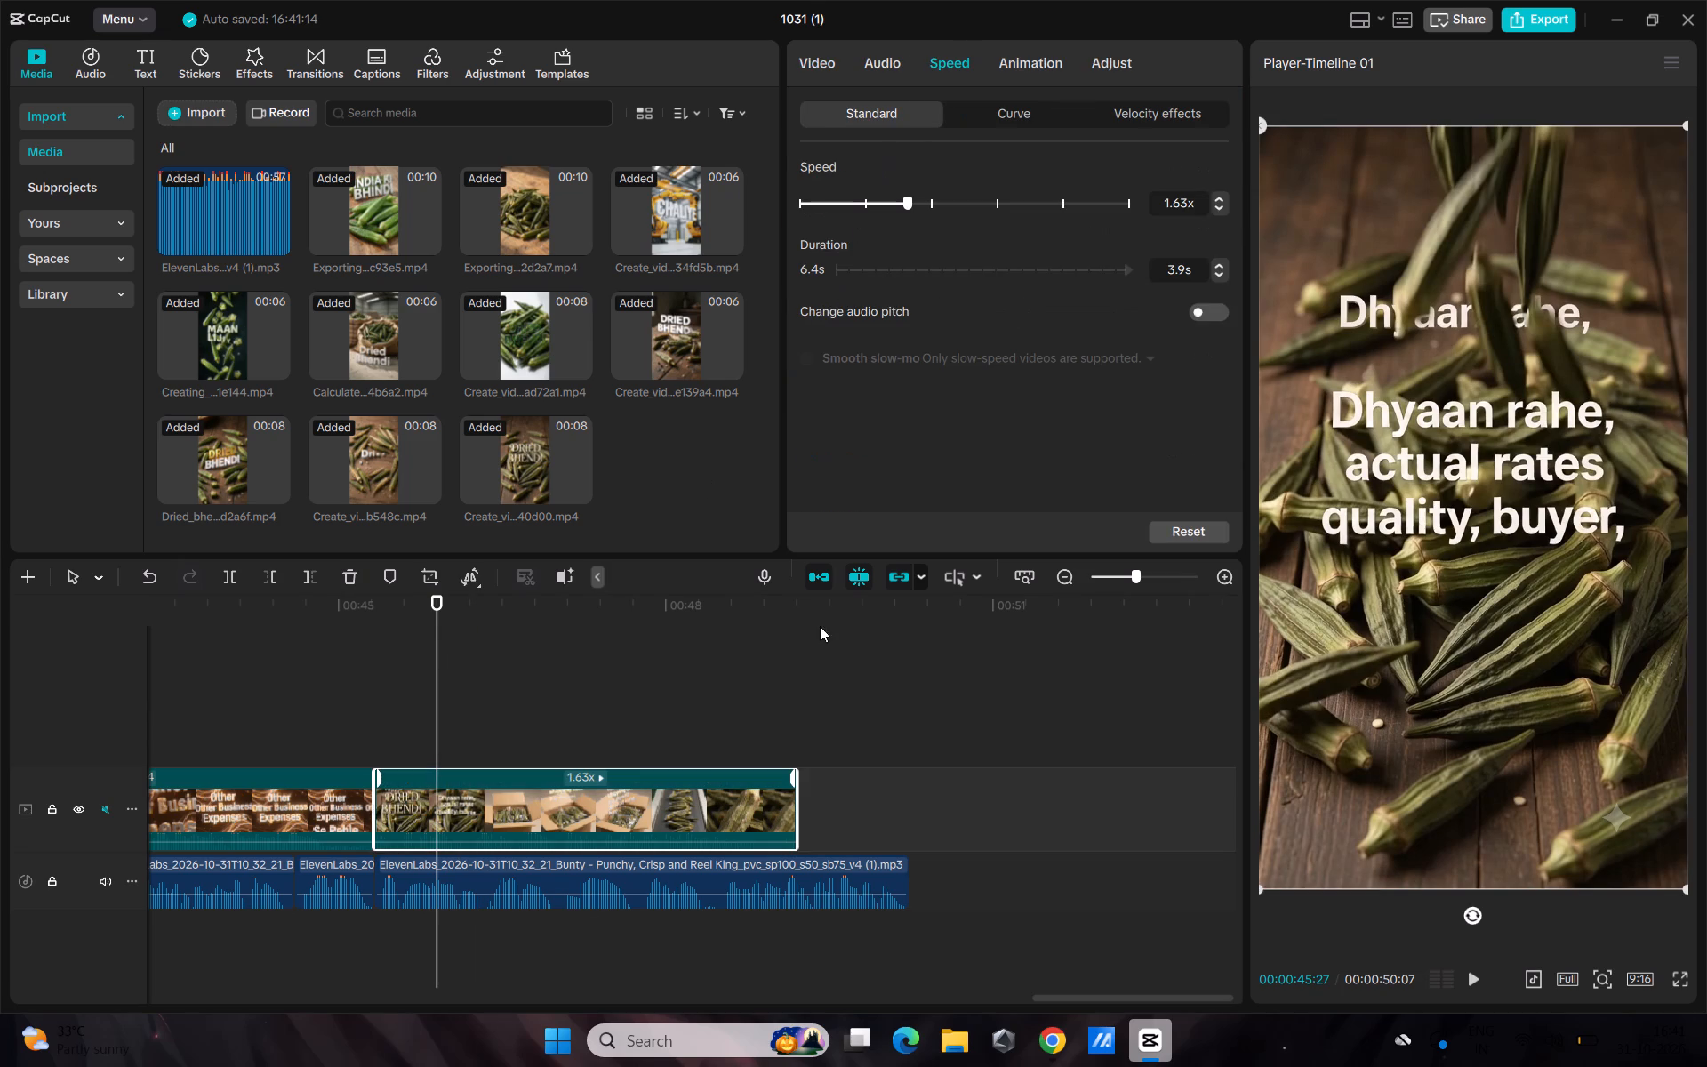
drag(788, 774, 875, 790)
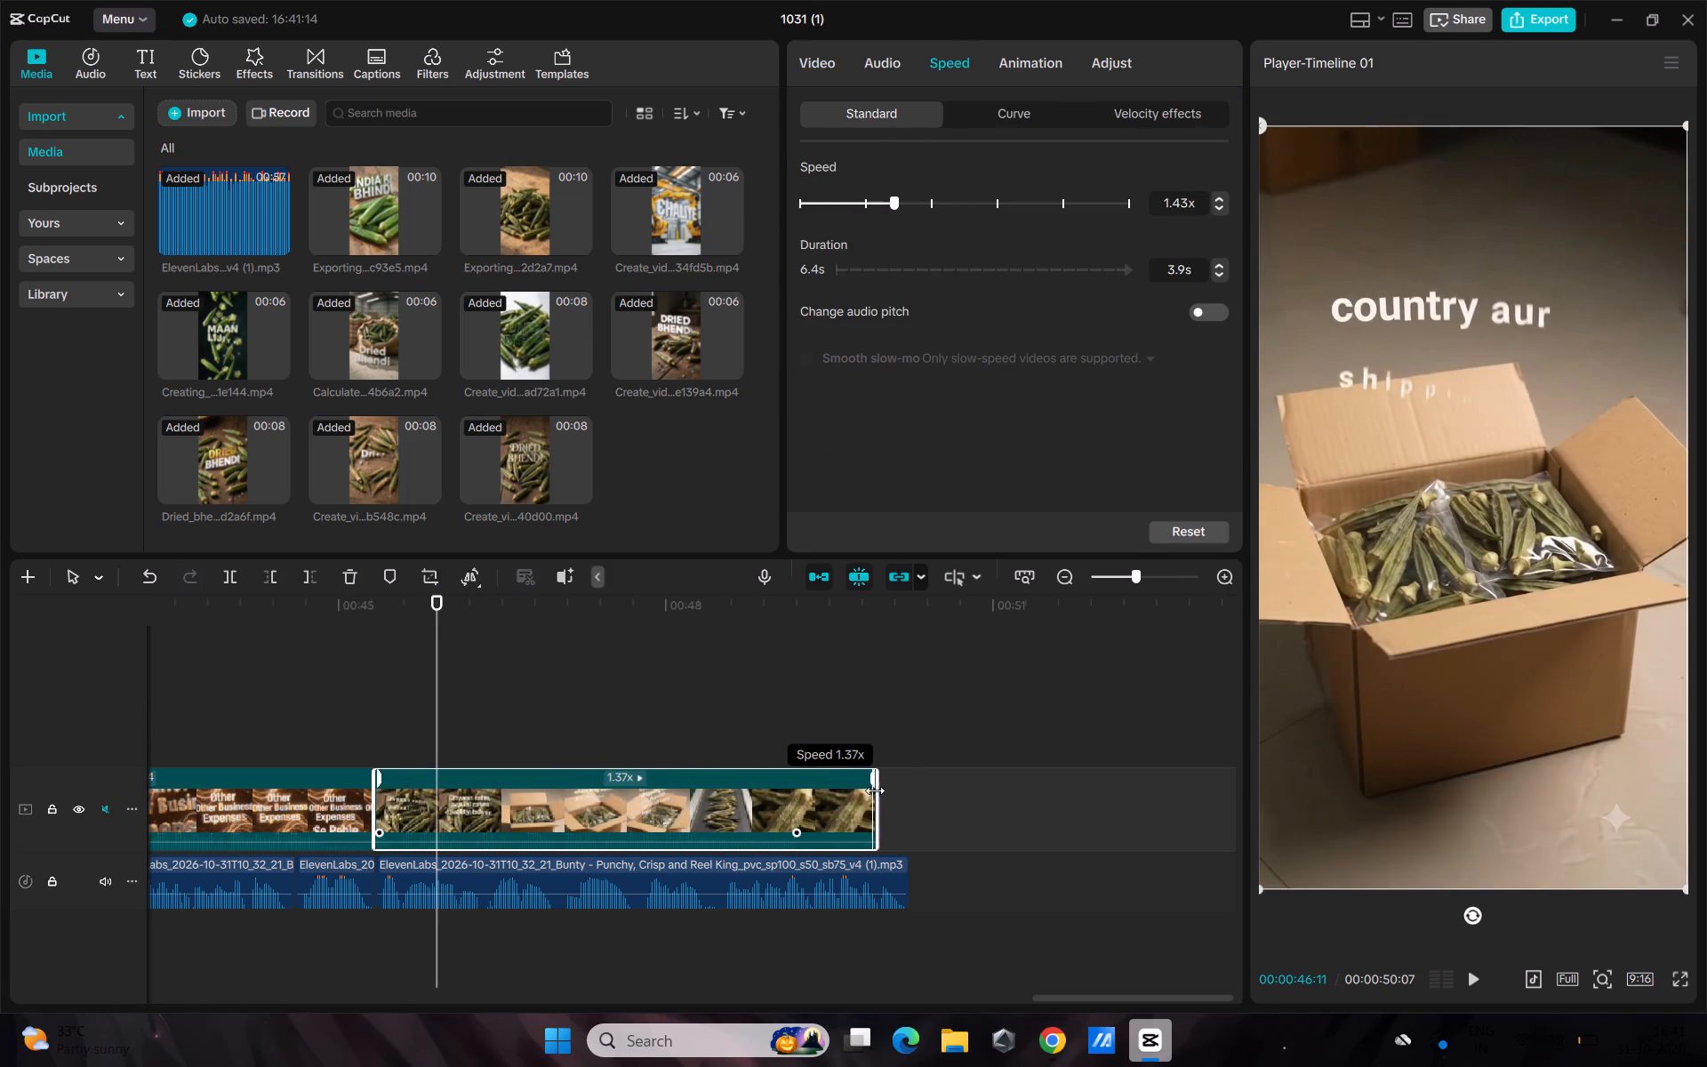
drag(875, 790, 897, 798)
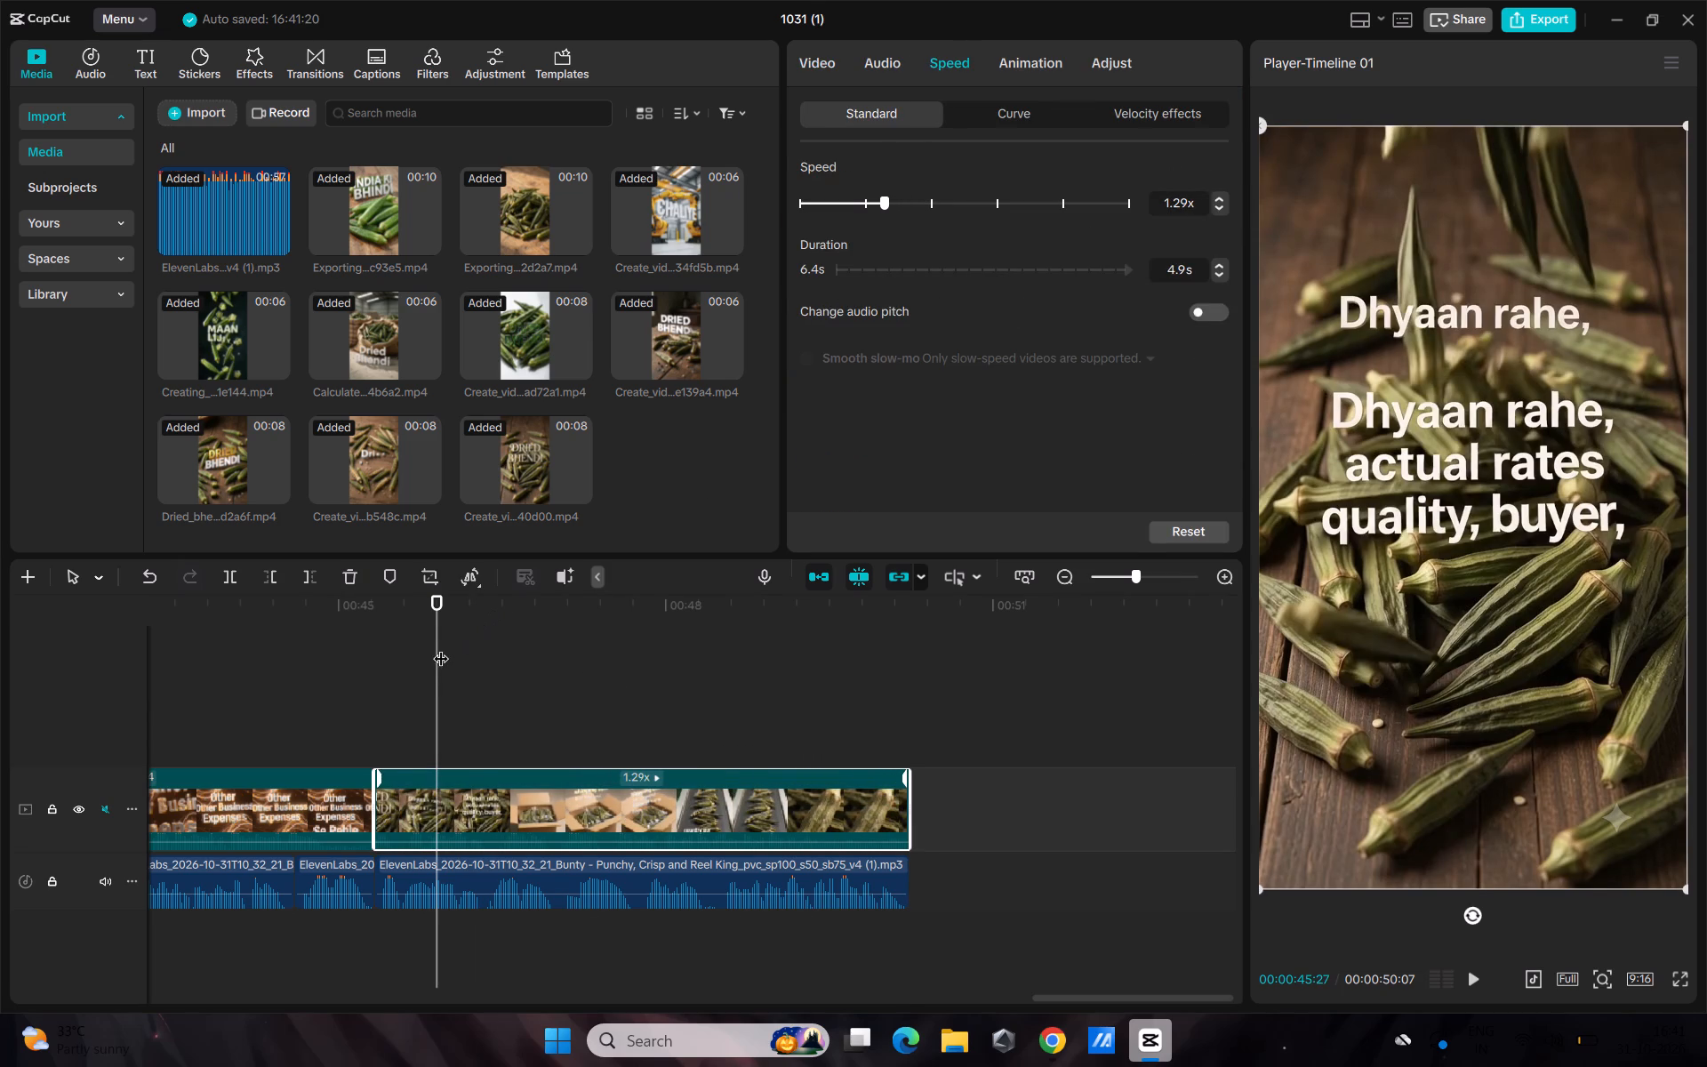
drag(439, 650, 374, 817)
key(space)
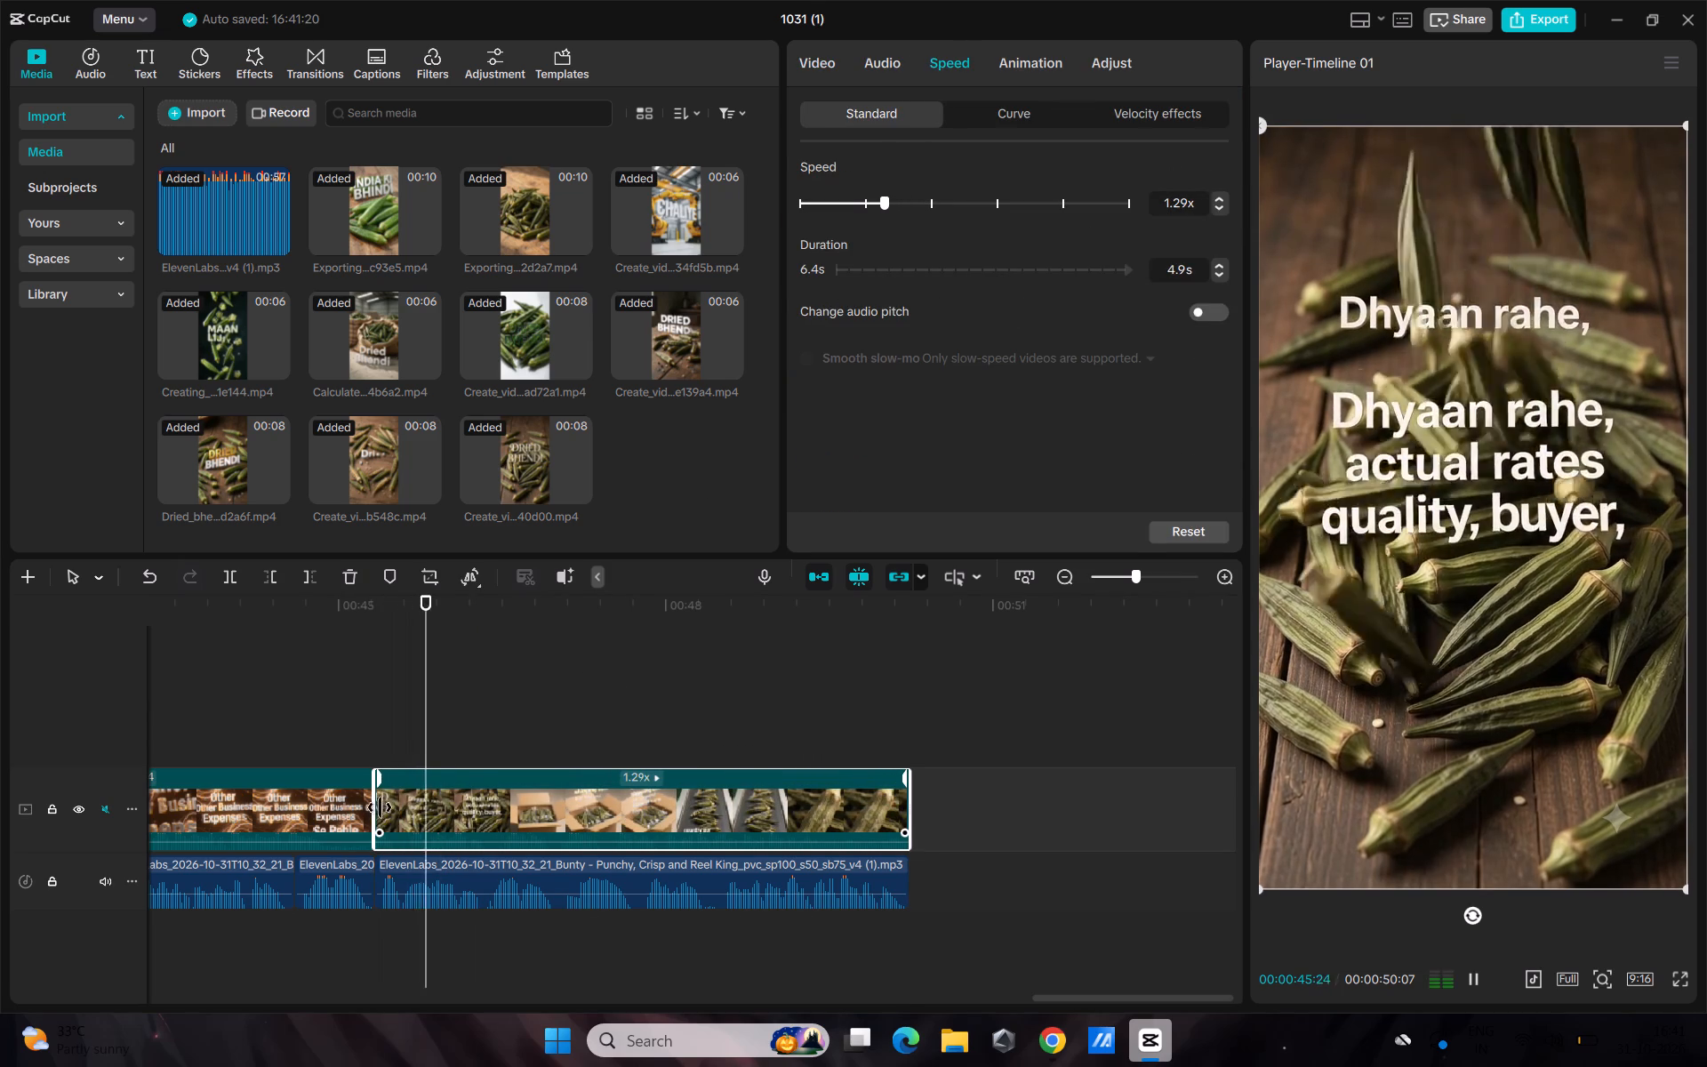
key(space)
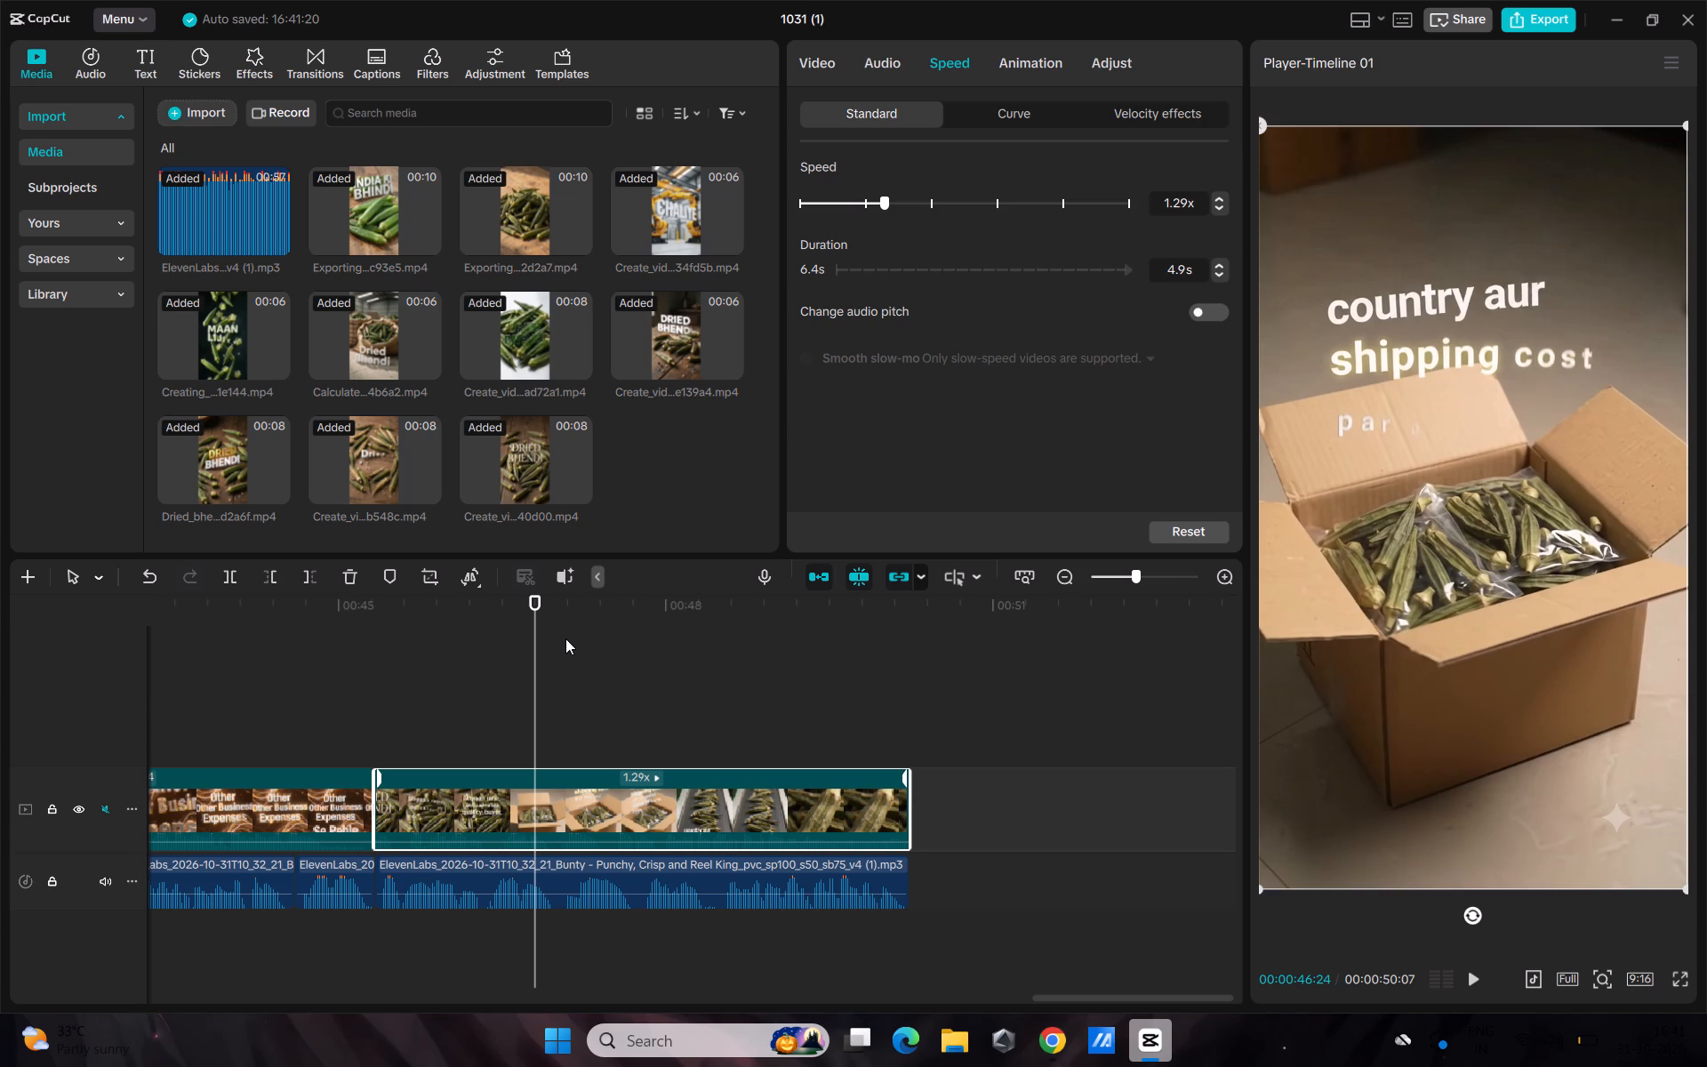
key(space)
key(space)
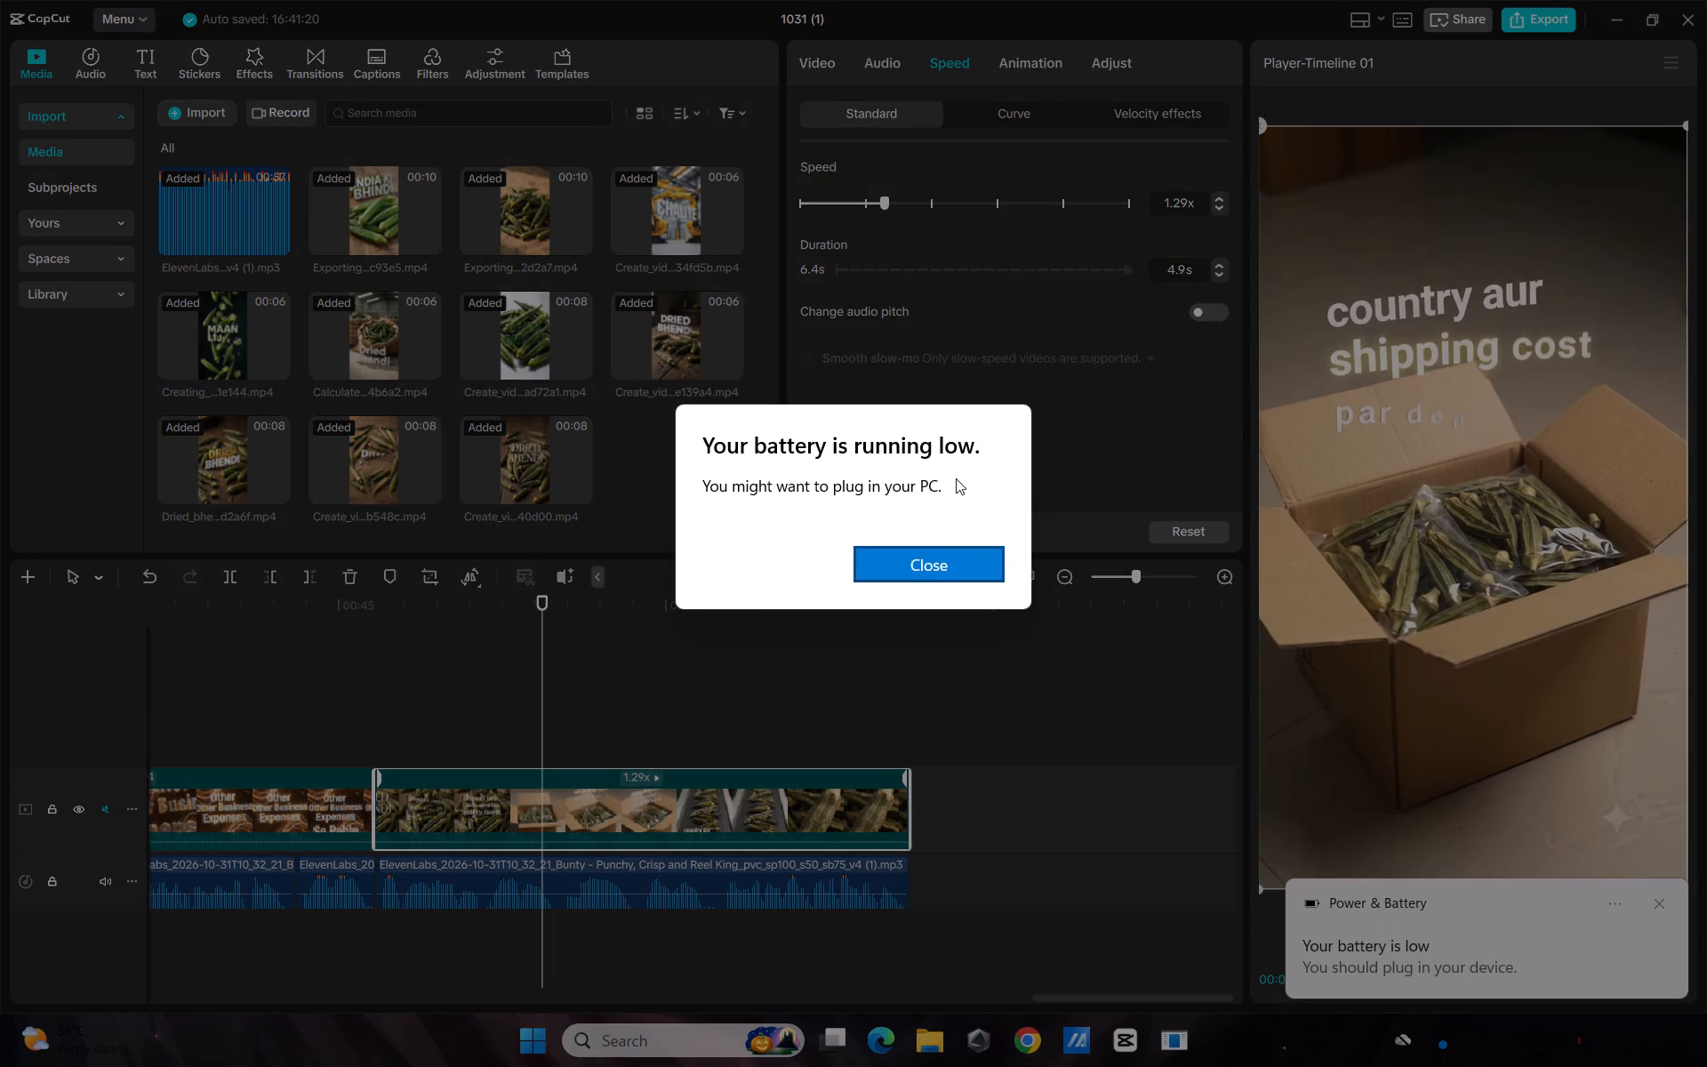
click(944, 572)
drag(551, 601, 543, 605)
drag(543, 605, 365, 806)
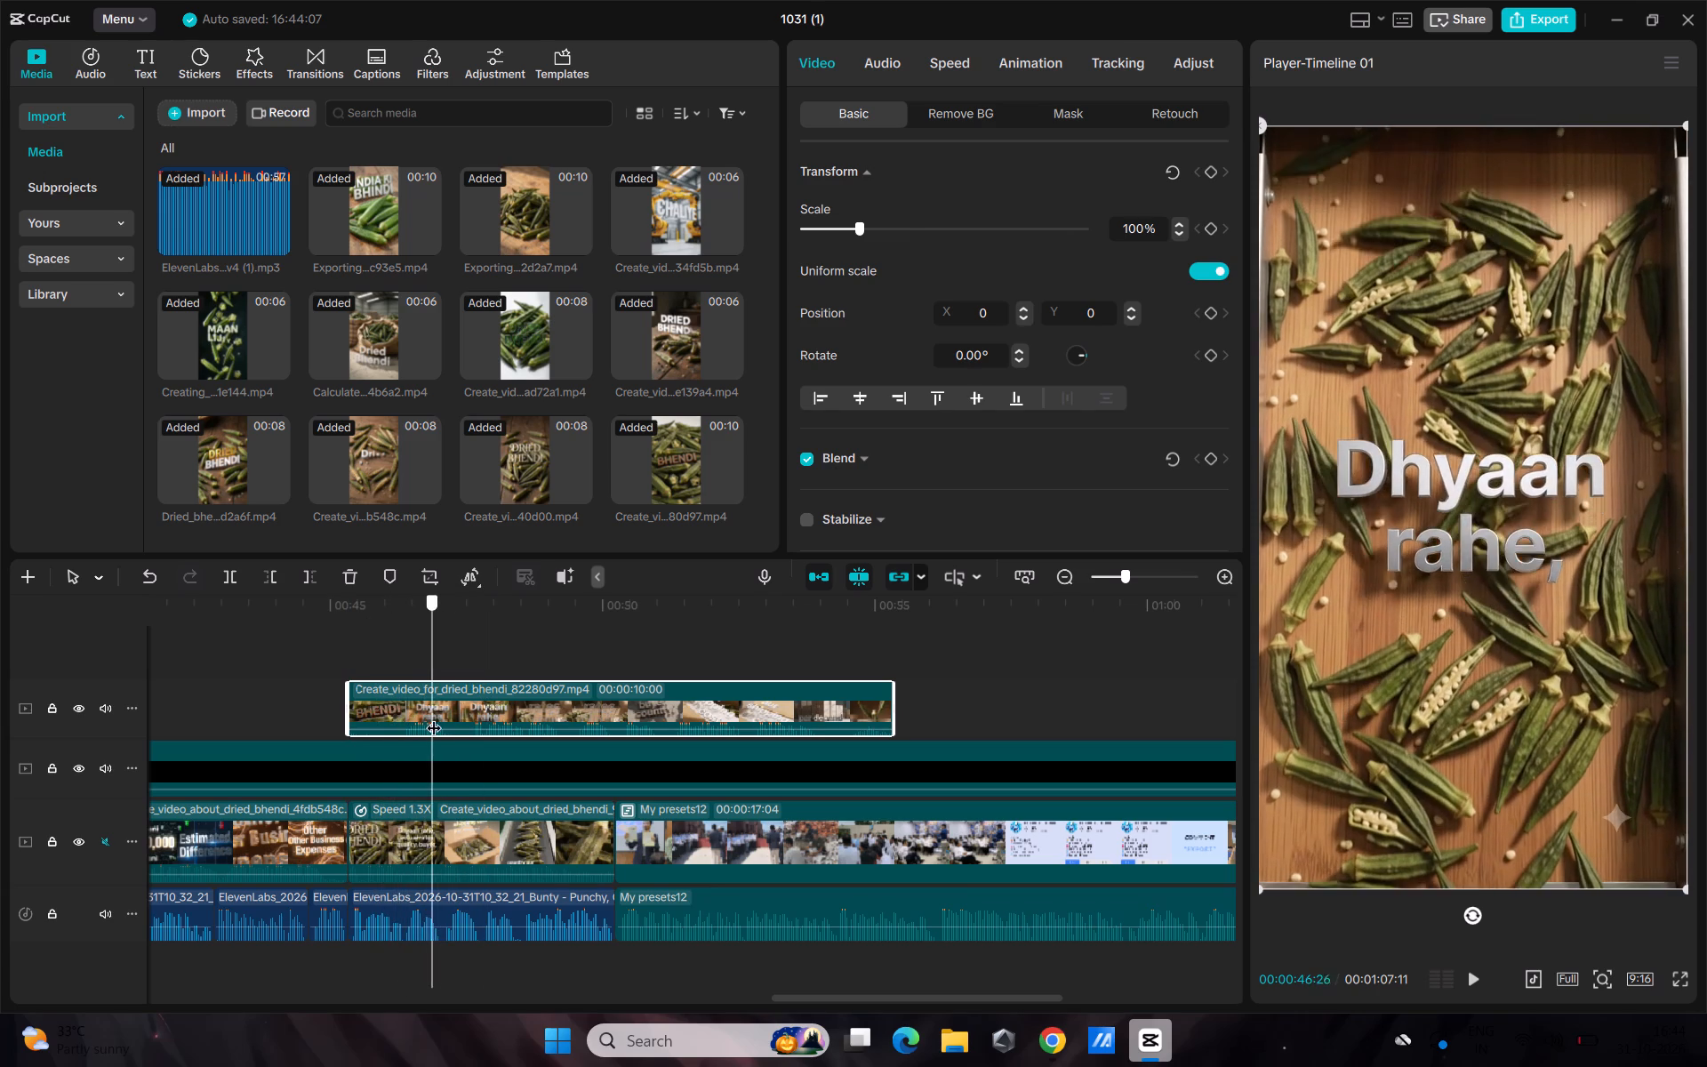
drag(434, 717, 477, 696)
click(444, 684)
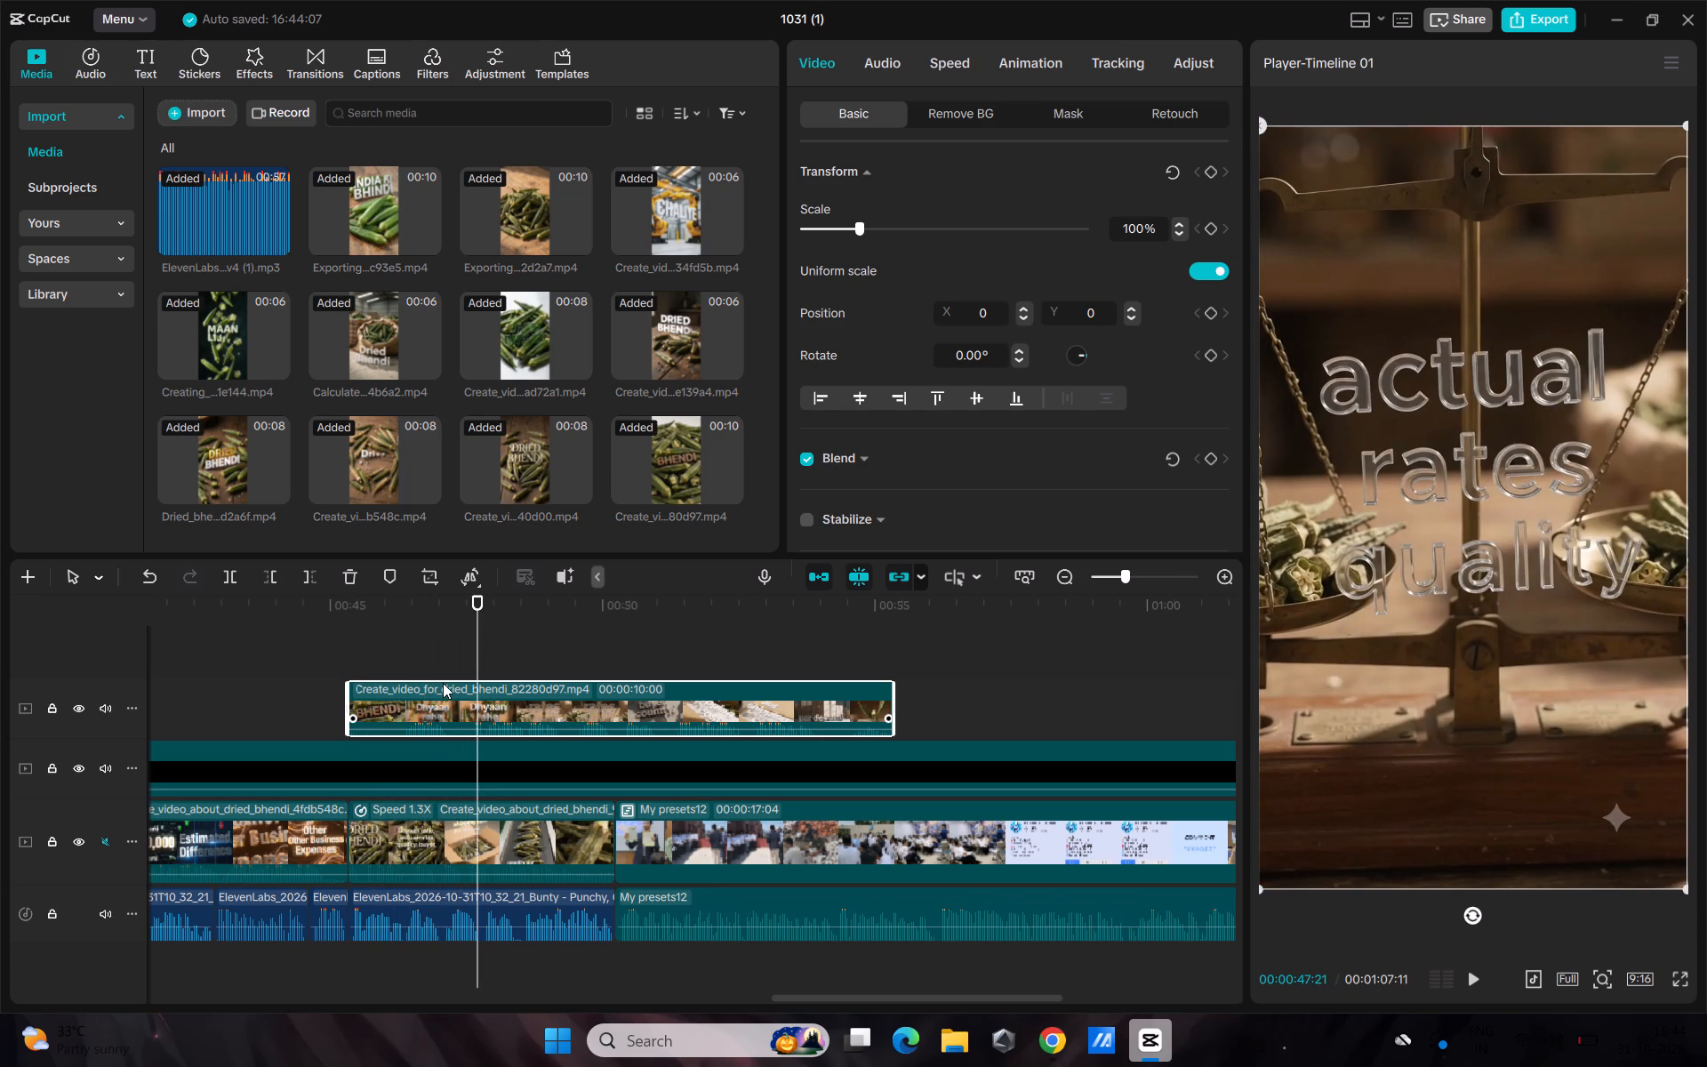
key(ctrl+b)
click(443, 718)
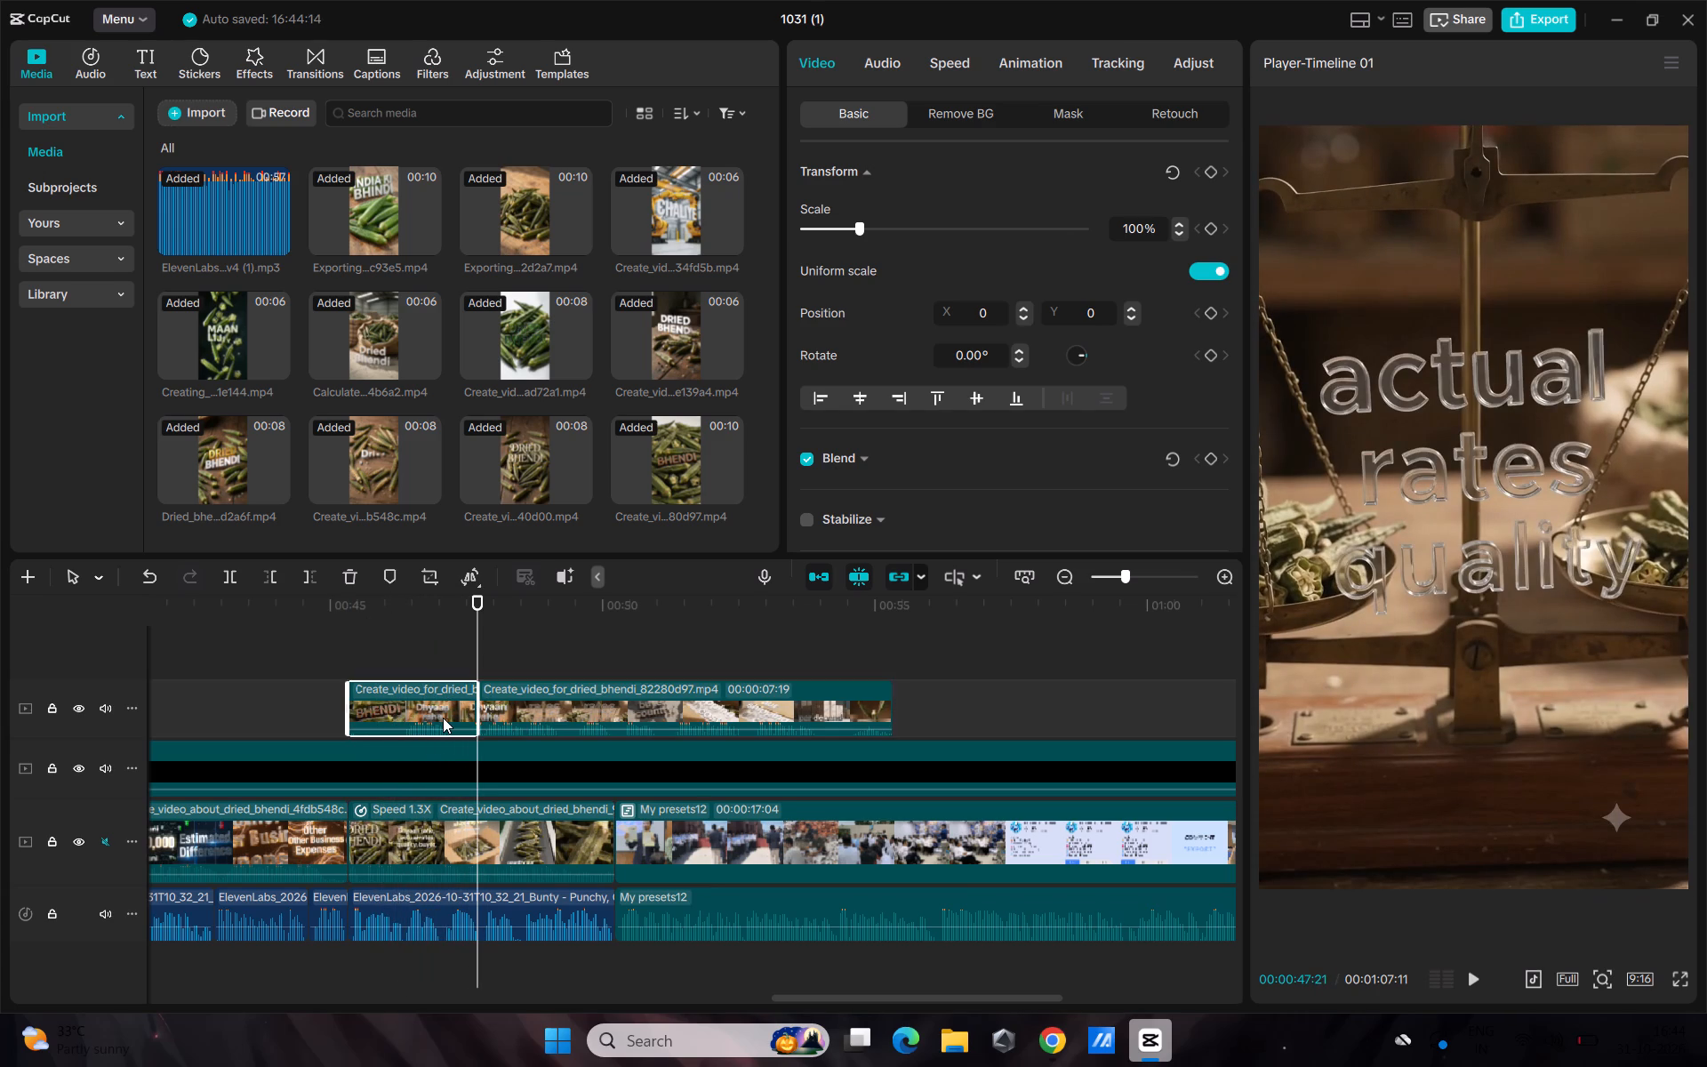
key(BackSpace)
drag(592, 710, 464, 724)
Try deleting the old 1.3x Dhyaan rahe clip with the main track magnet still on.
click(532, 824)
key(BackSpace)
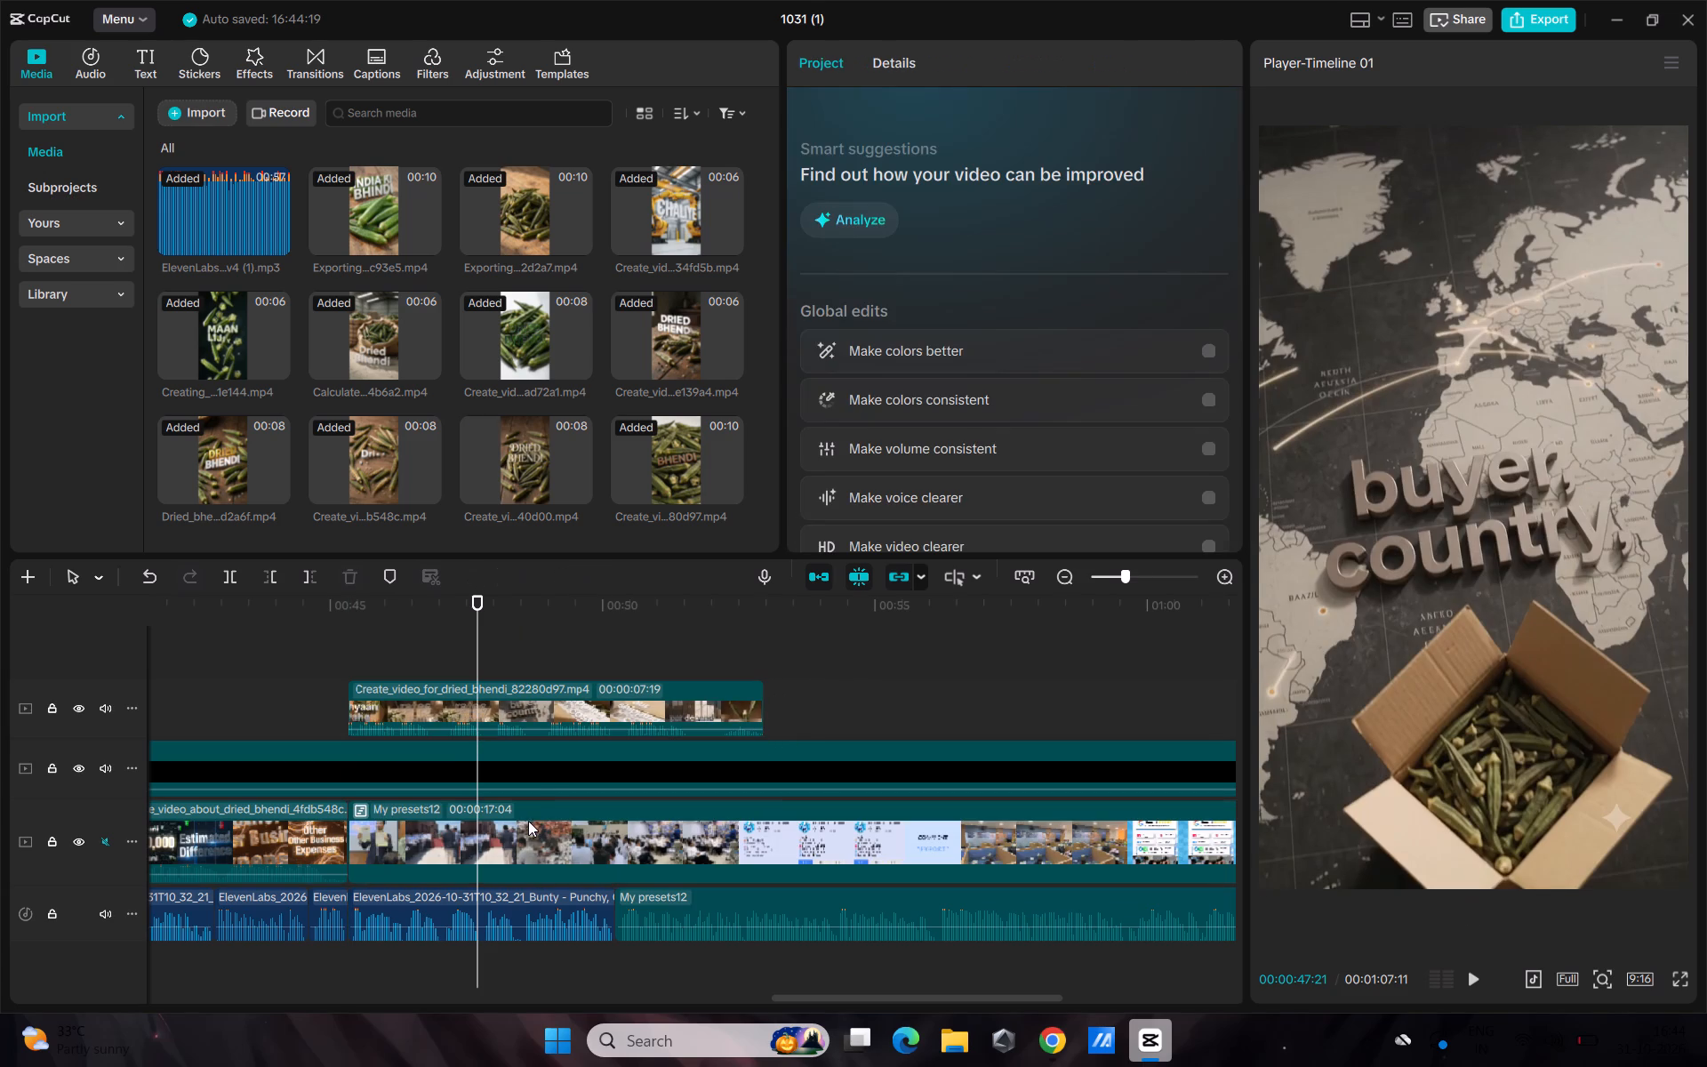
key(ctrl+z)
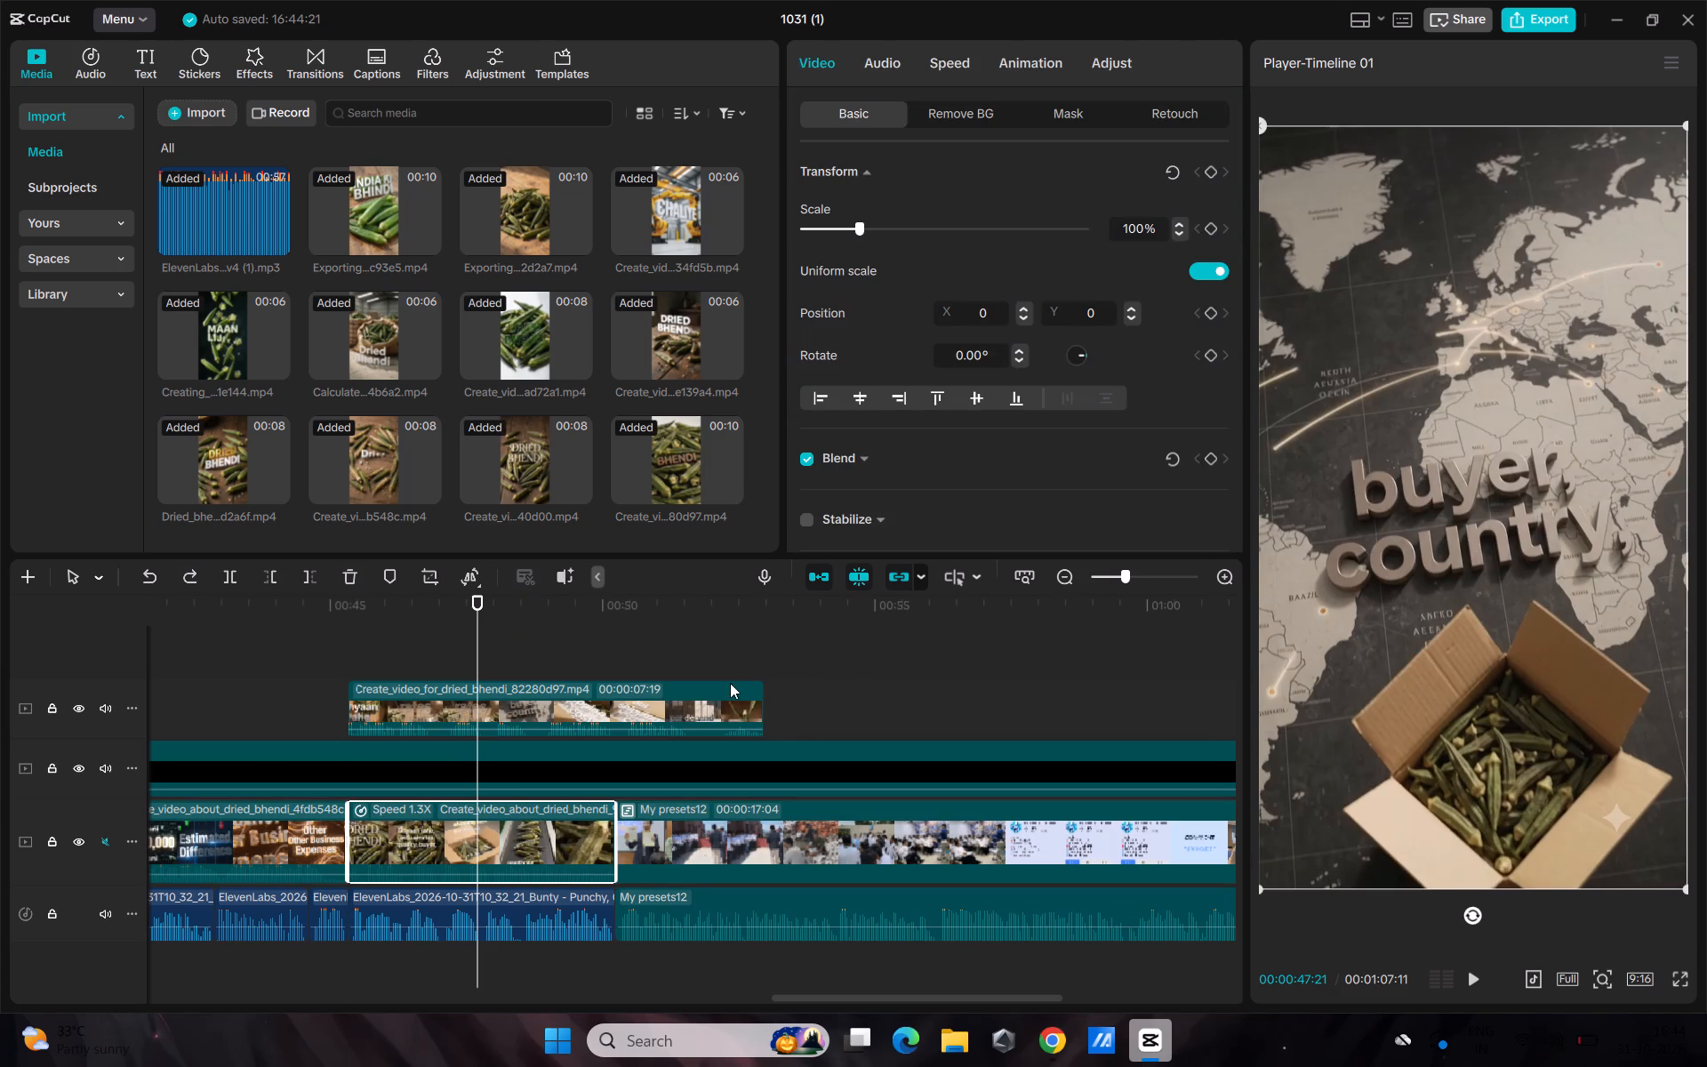
Turn off the main track magnet and delete the old 1.3x Dhyaan rahe clip.
click(822, 572)
key(BackSpace)
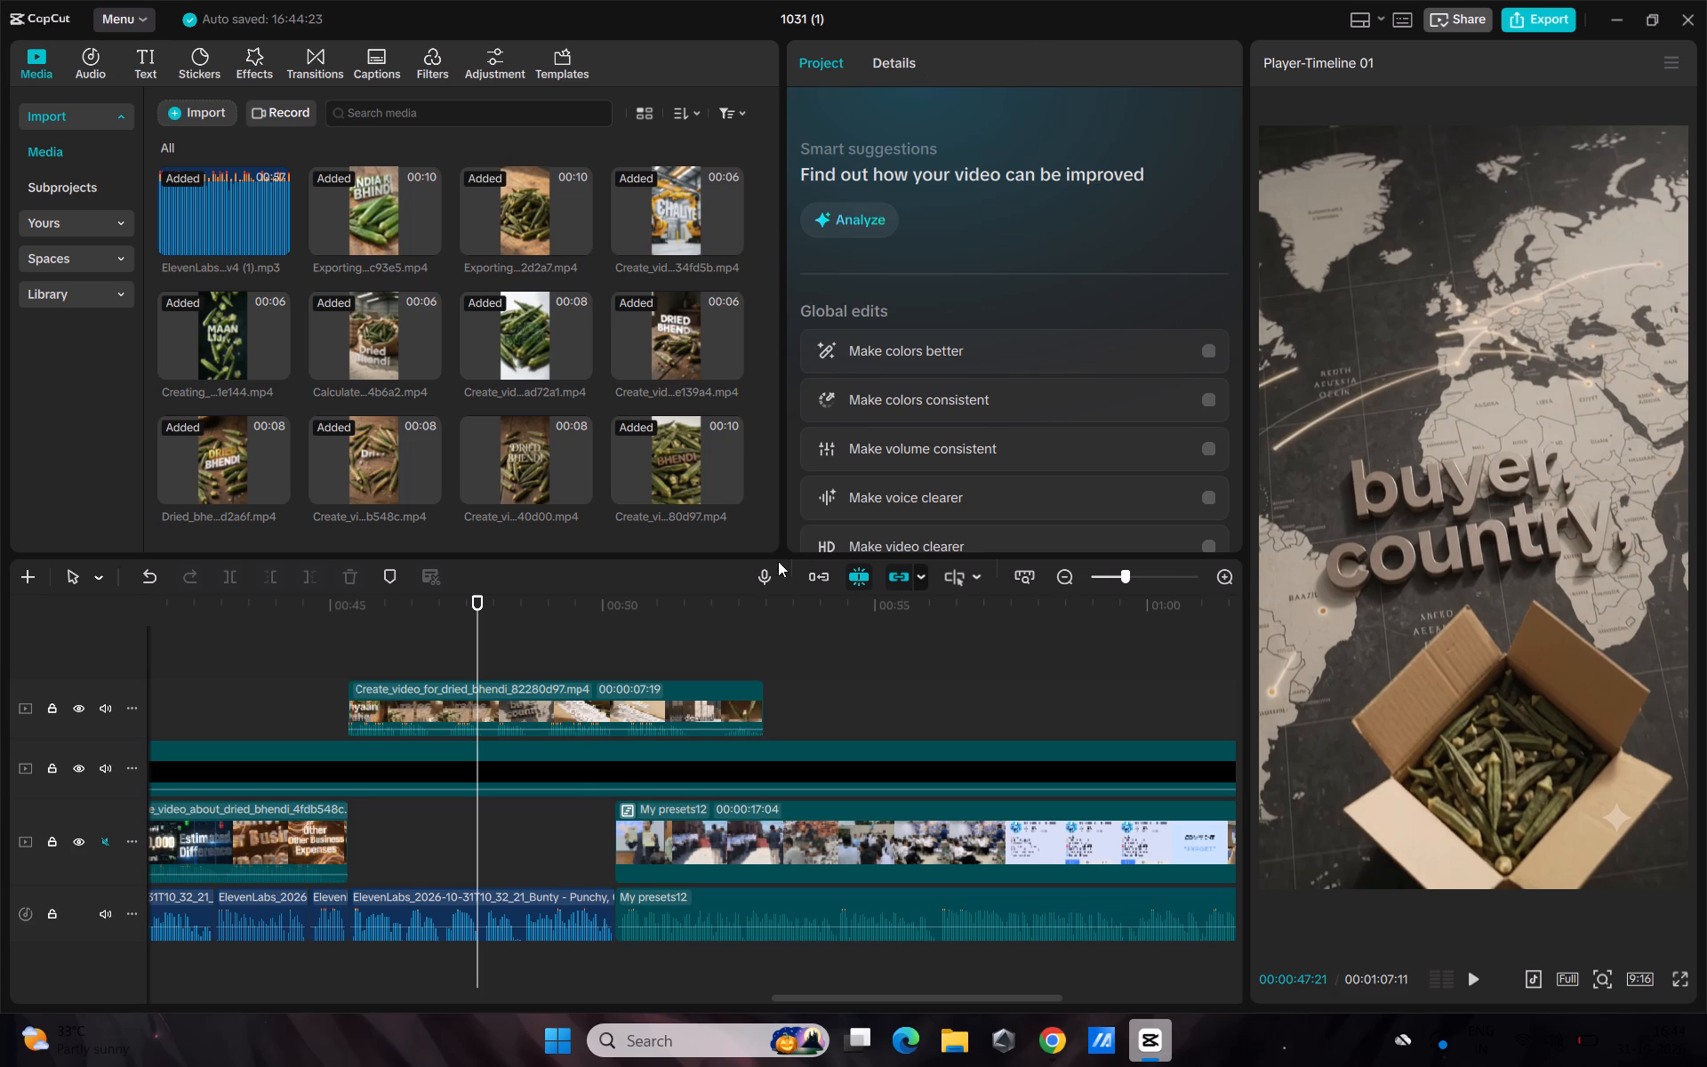
Speed up the new Dhyaan rahe clip to 1.56x so it ends where the My presets12 closing segment starts.
click(698, 711)
click(942, 68)
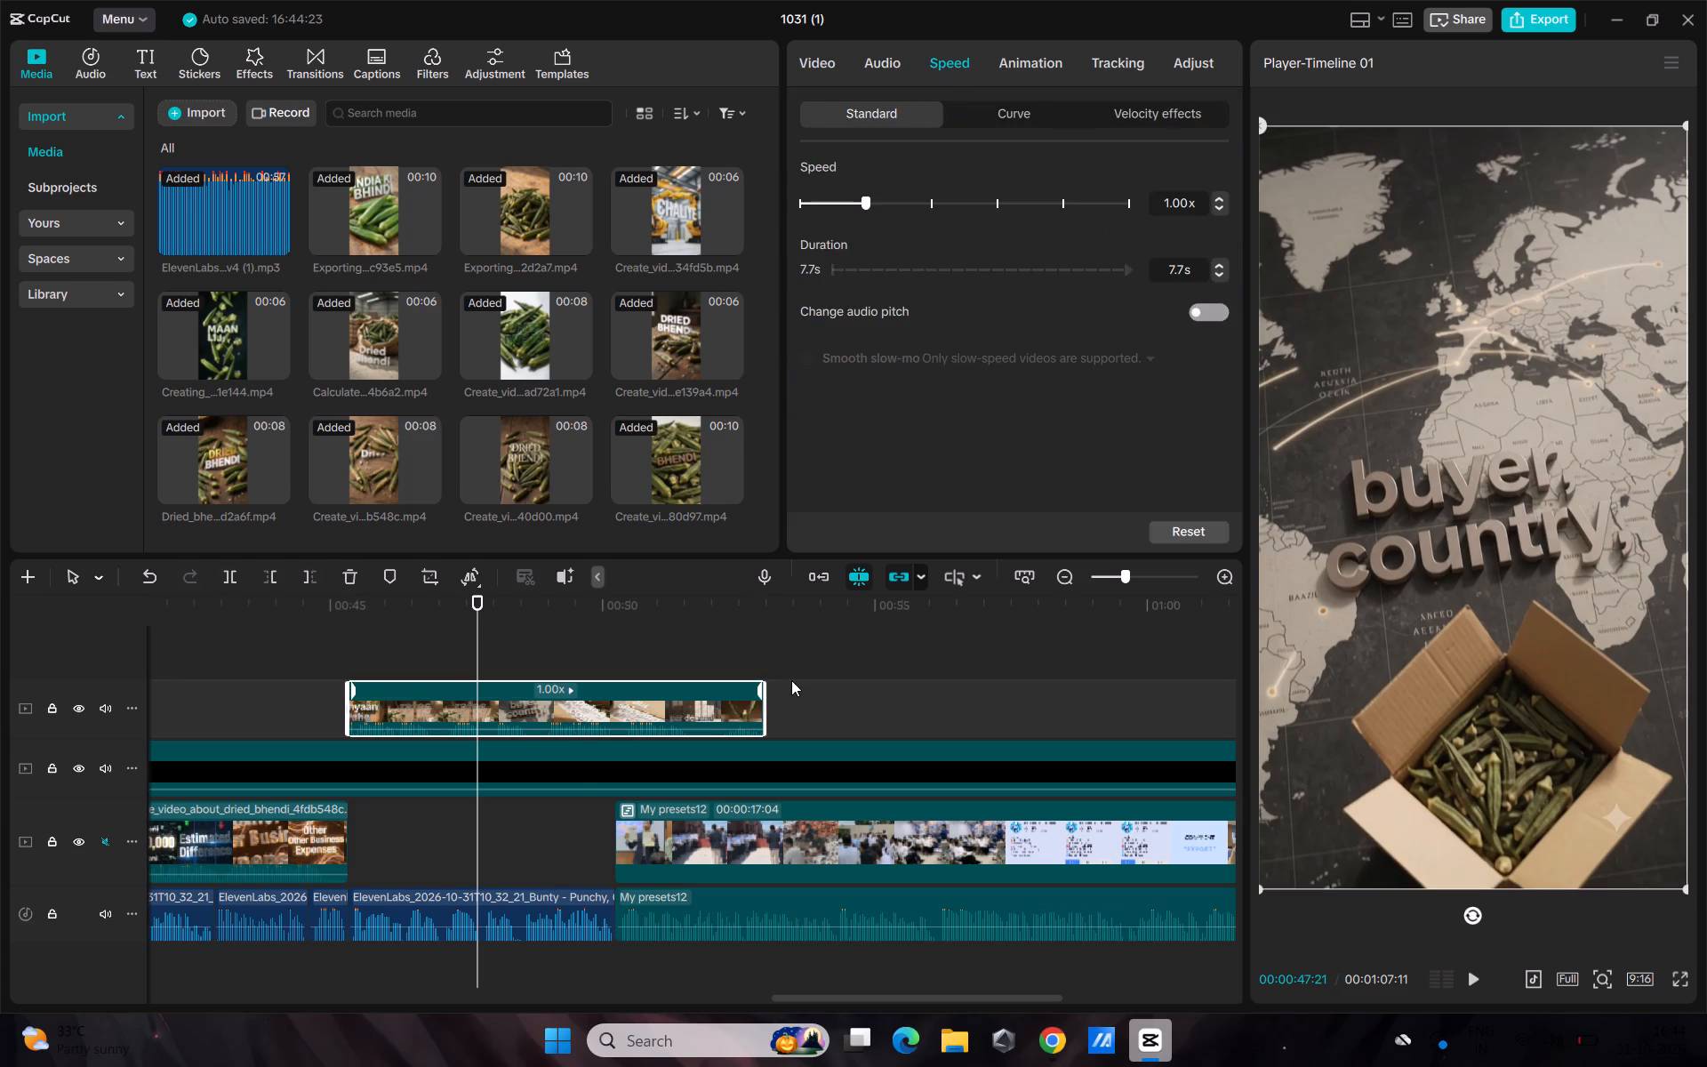
drag(757, 694, 601, 765)
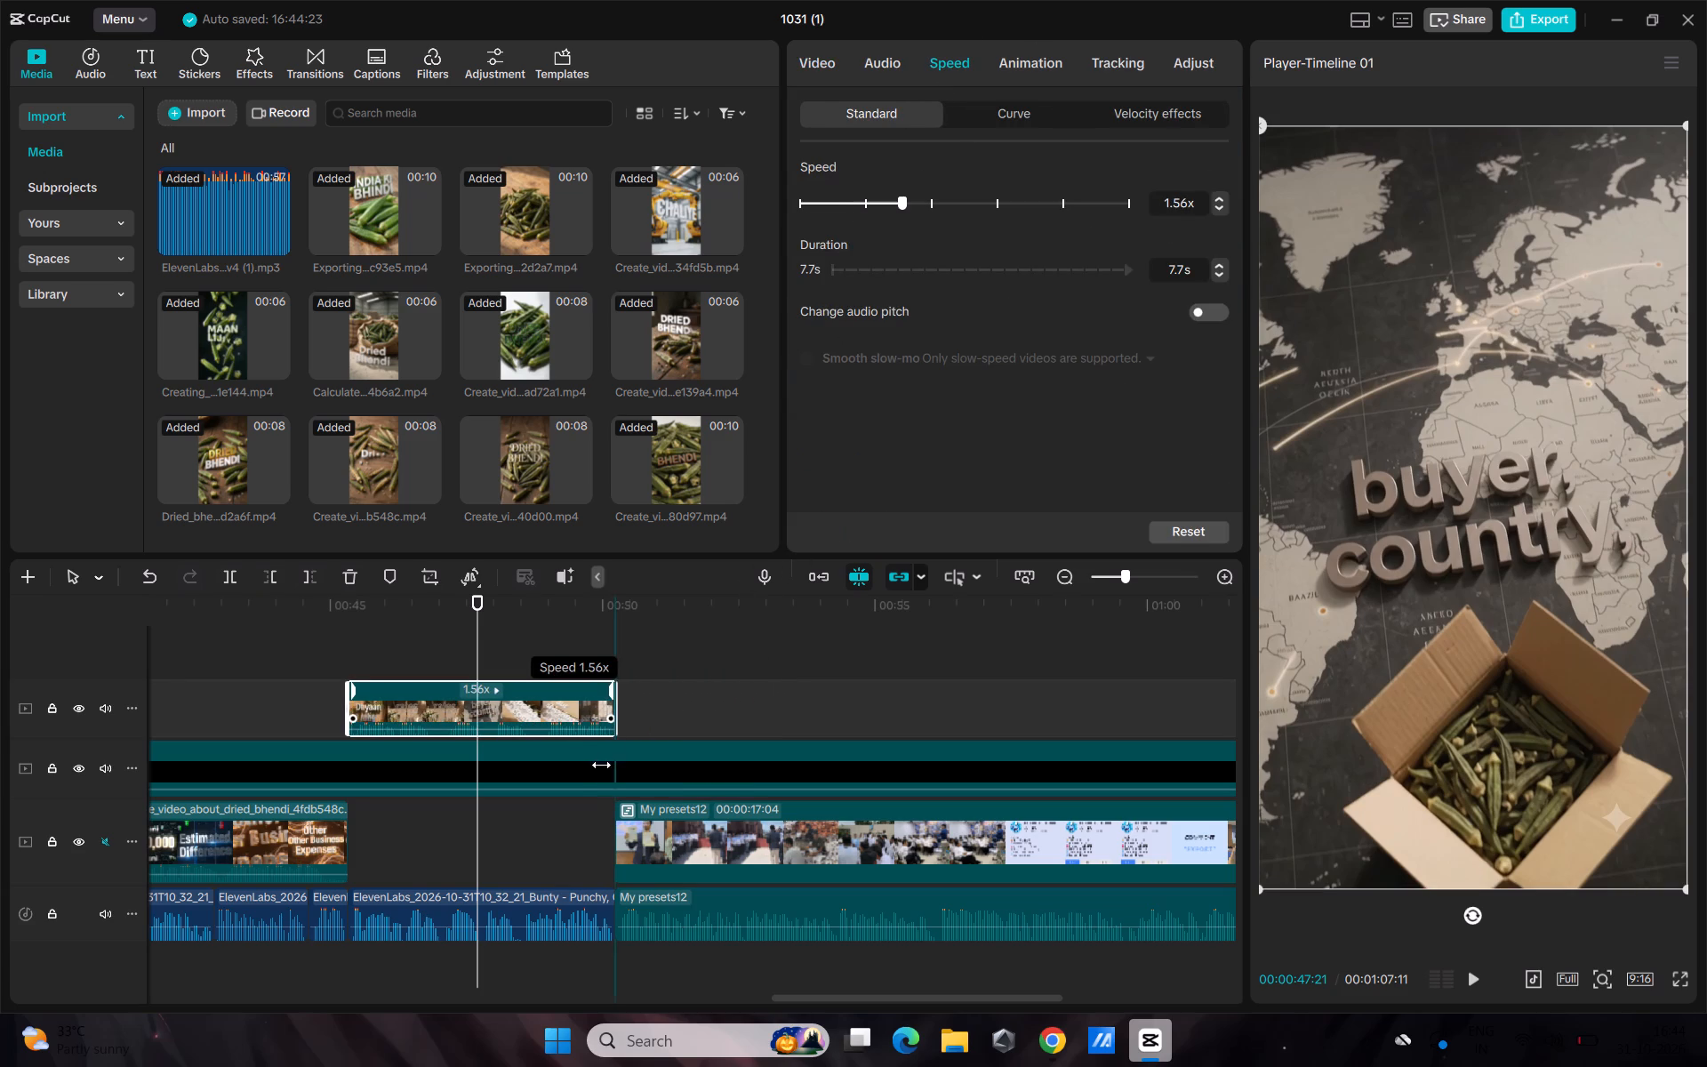
drag(601, 765, 613, 762)
Move the sped-up clip into the main track gap before My presets12 and play it through to the closing segment.
drag(520, 698, 517, 840)
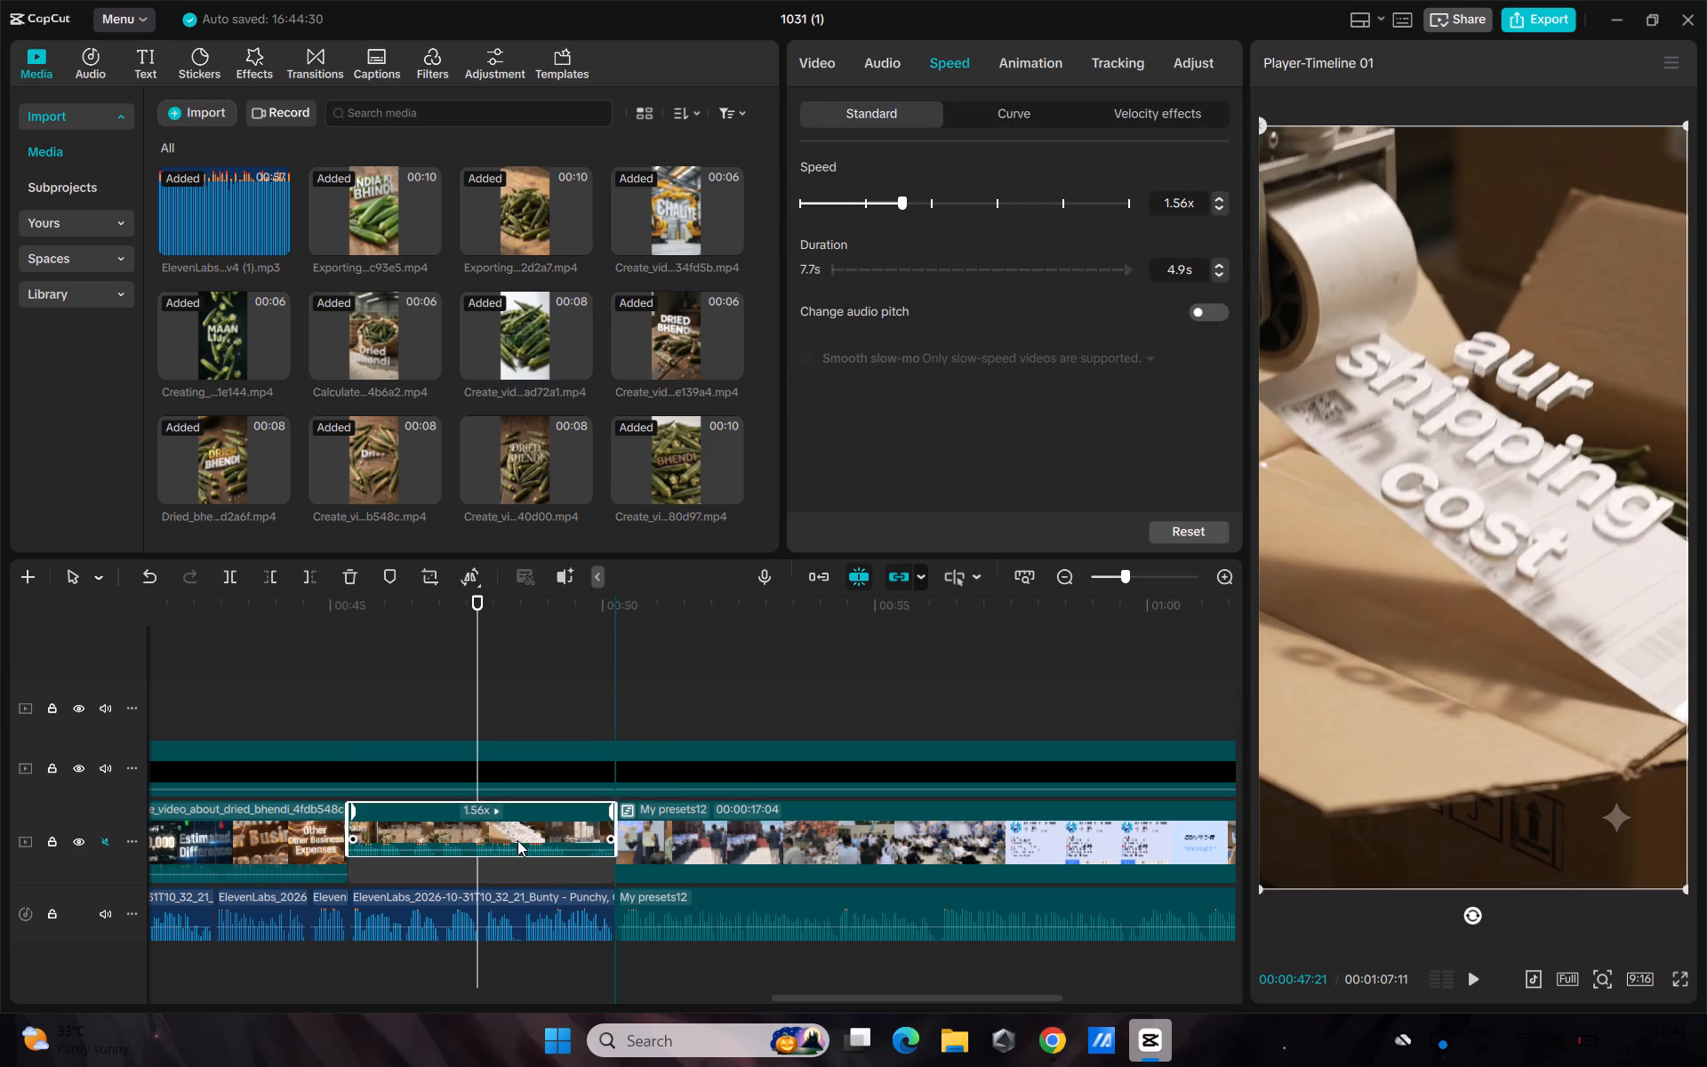
drag(517, 840, 517, 847)
key(space)
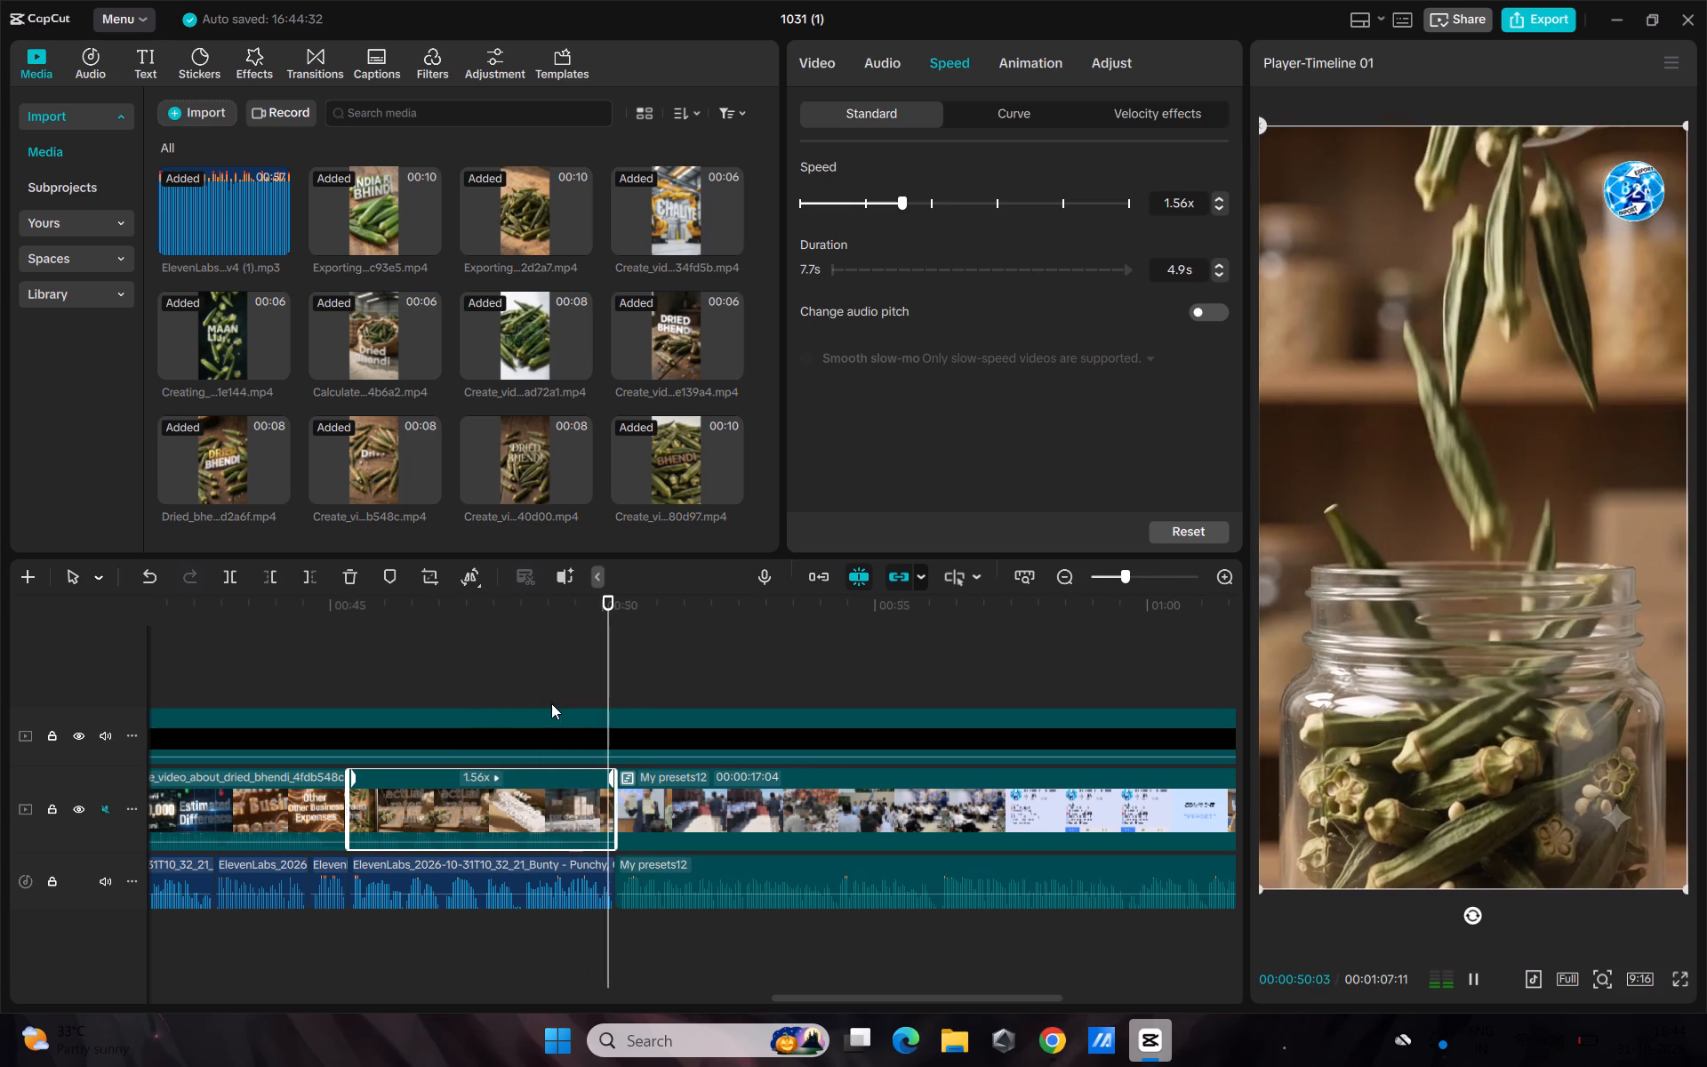
key(space)
Open the export settings for the reel and name the exported video "dried bhendi".
ctrl+scroll(603, 699, down, 20)
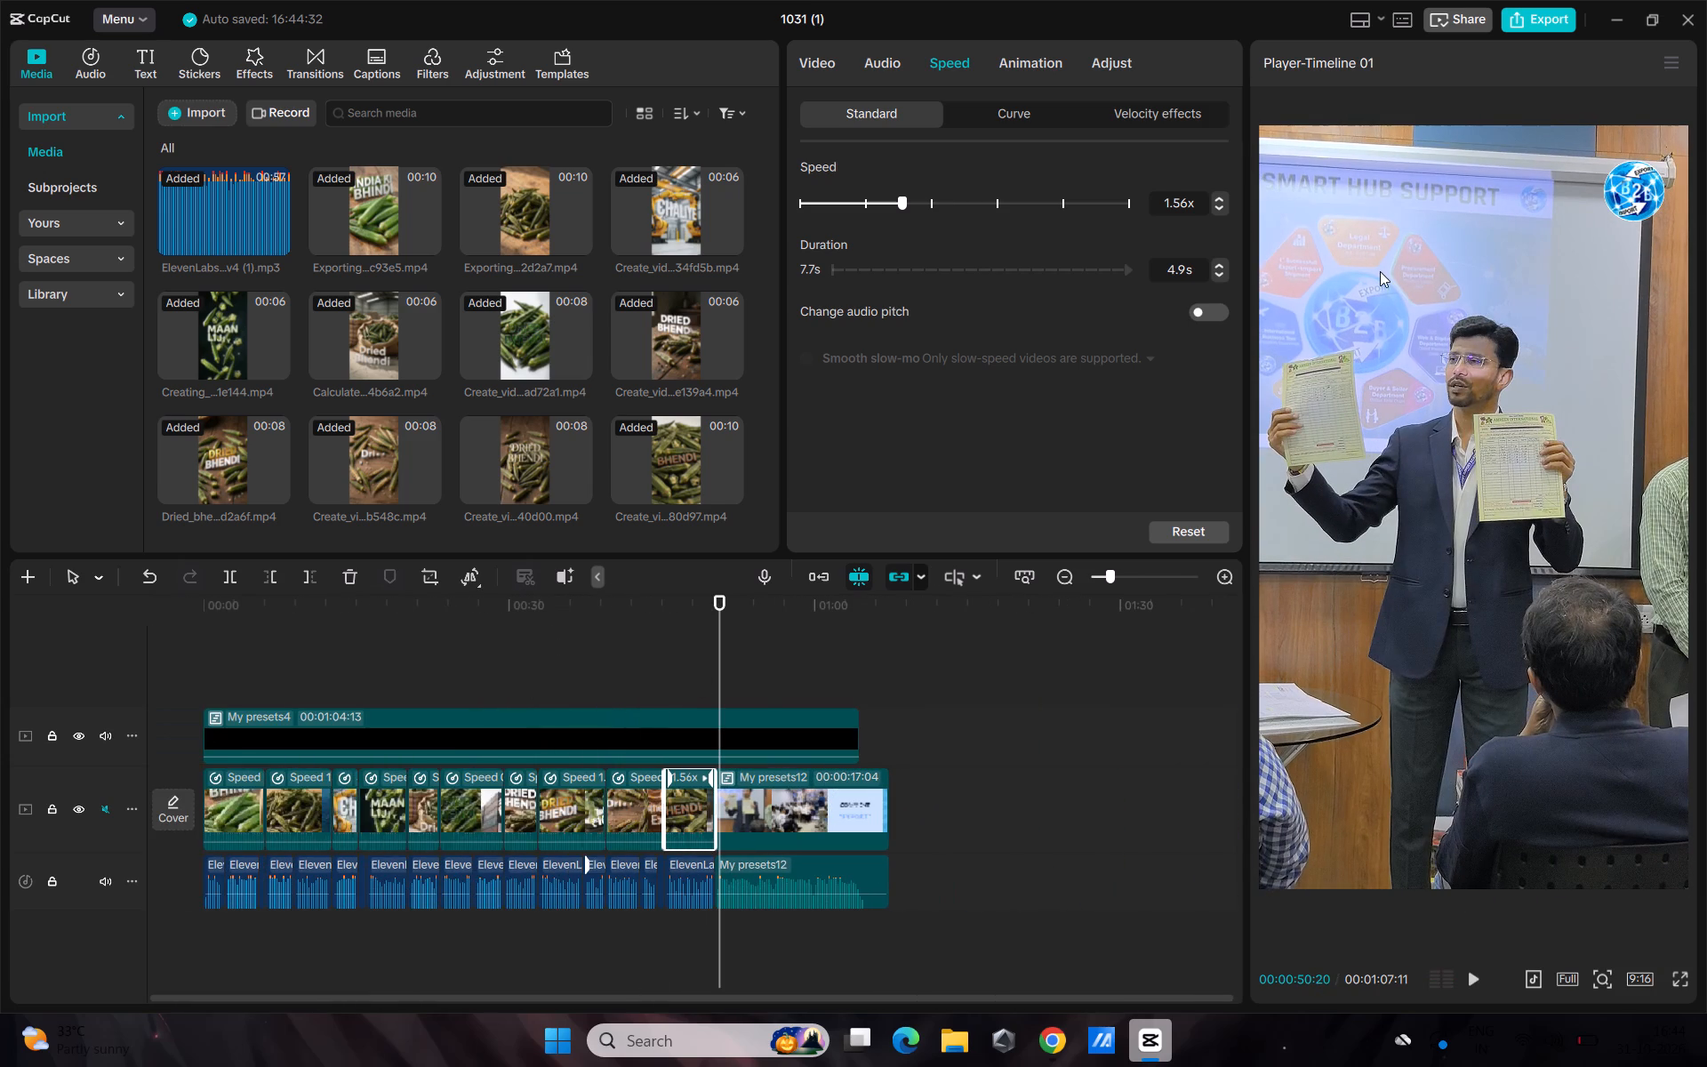
click(1519, 11)
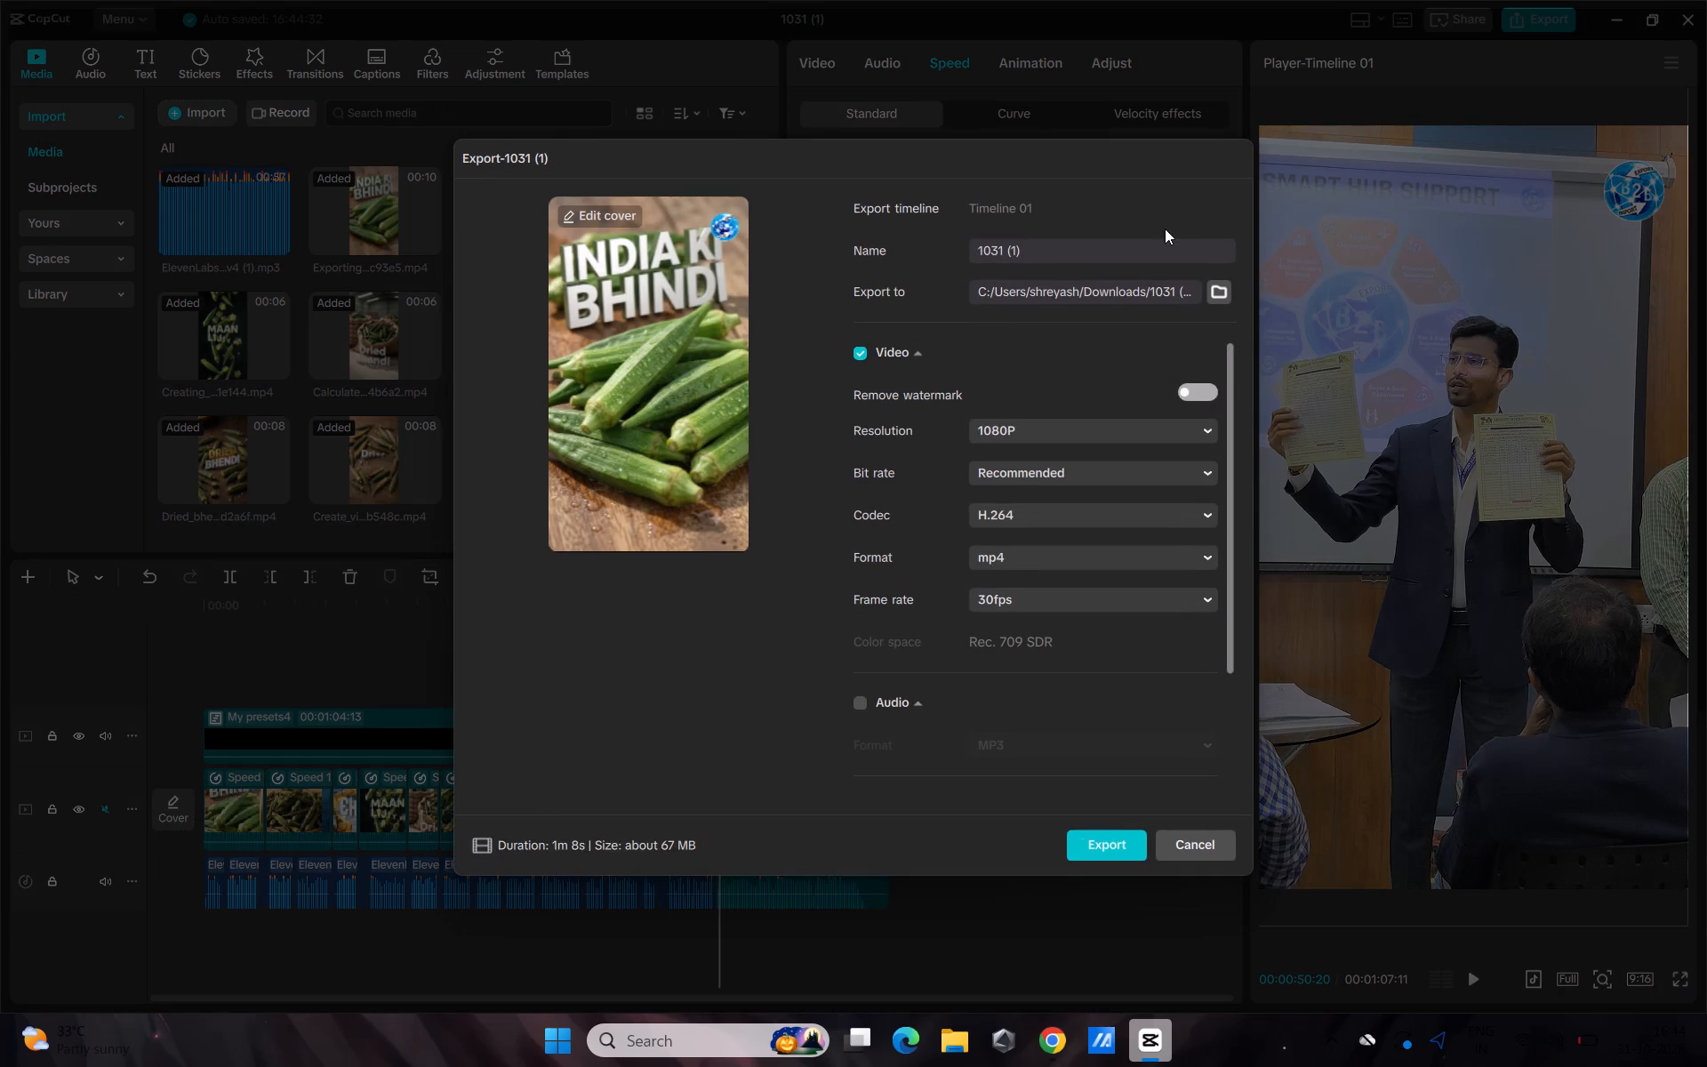
drag(1128, 244, 986, 258)
key(BackSpace)
key(BackSpace)
key(BackSpace)
key(BackSpace)
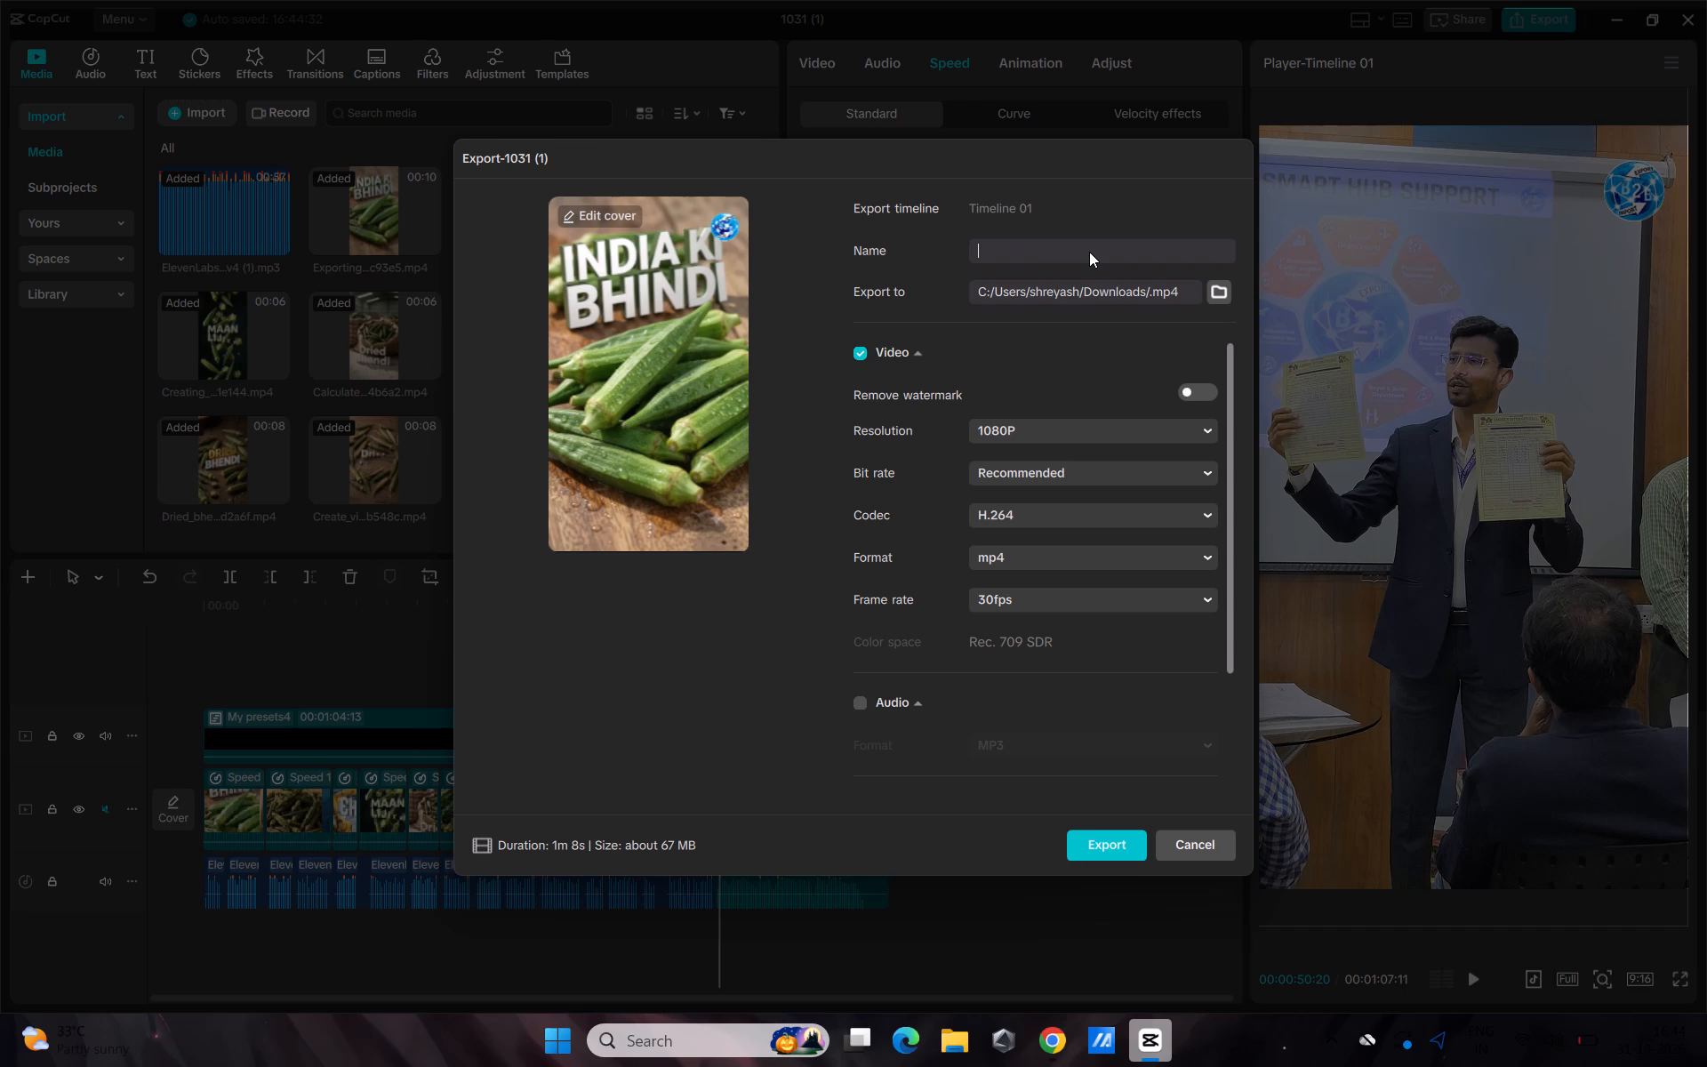
text(dried)
key(space)
text(bhendi)
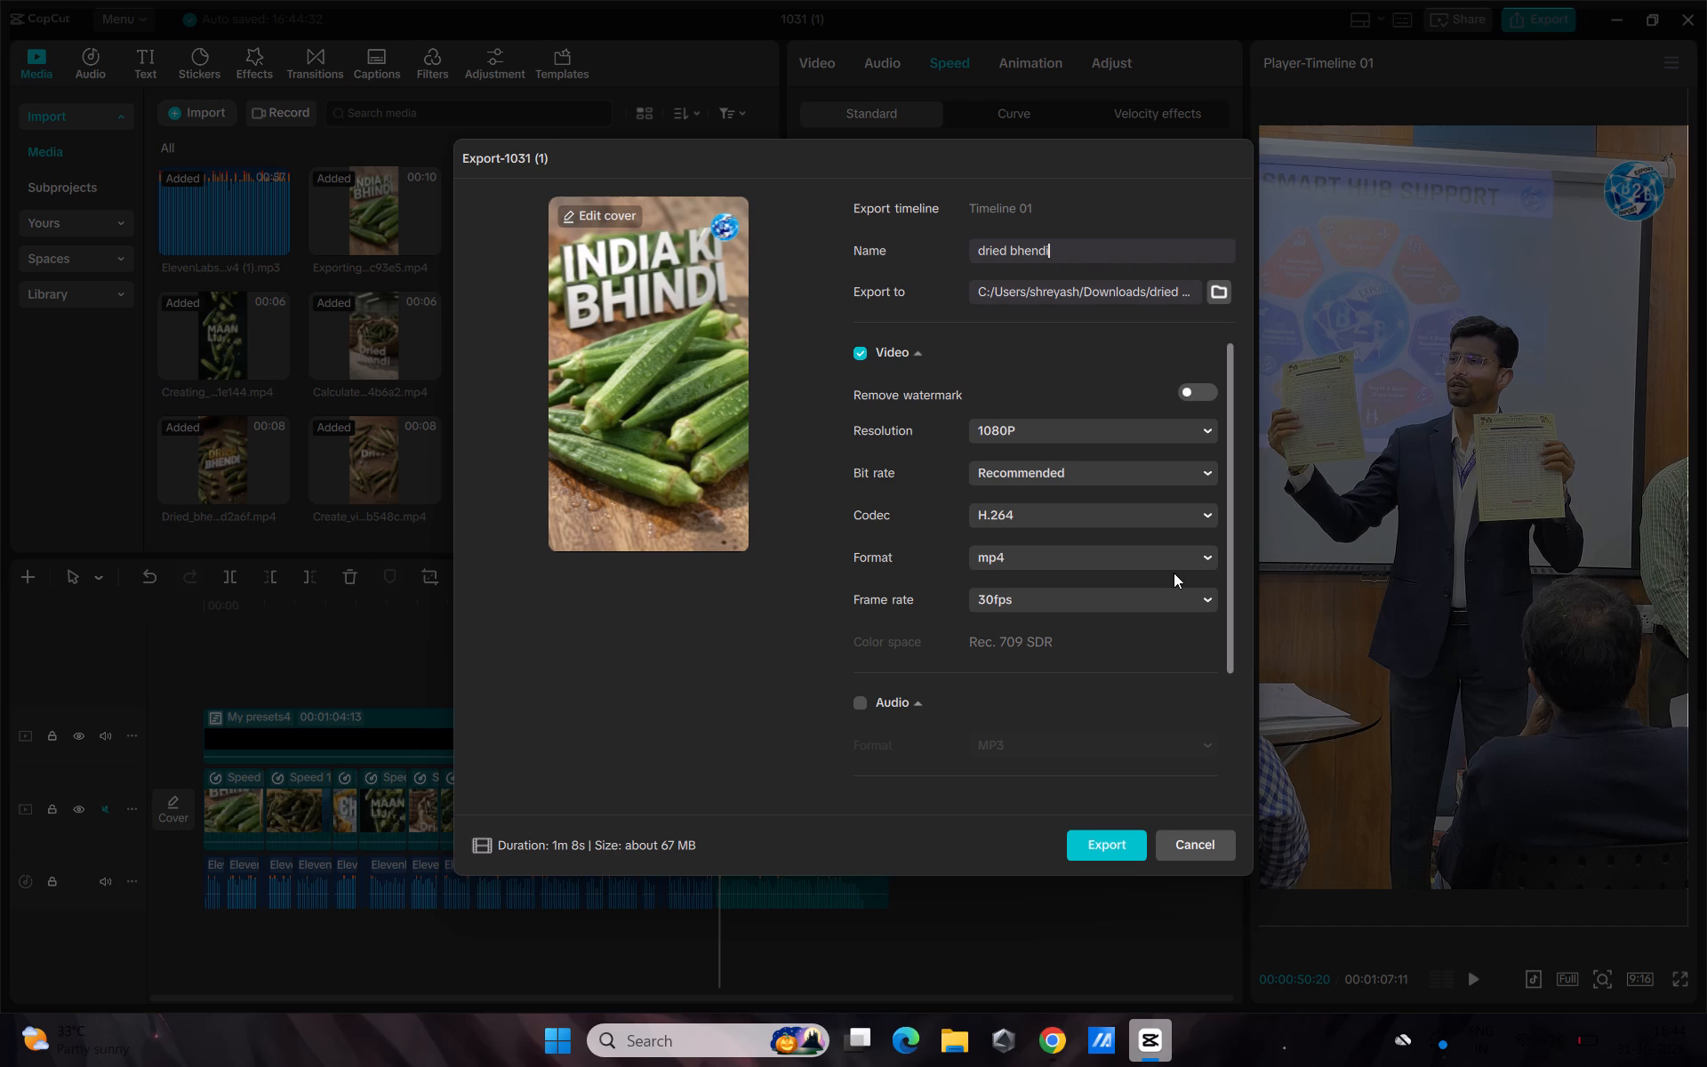
Set the export frame rate to 60fps and start exporting the 1080P mp4.
click(1167, 591)
click(1078, 865)
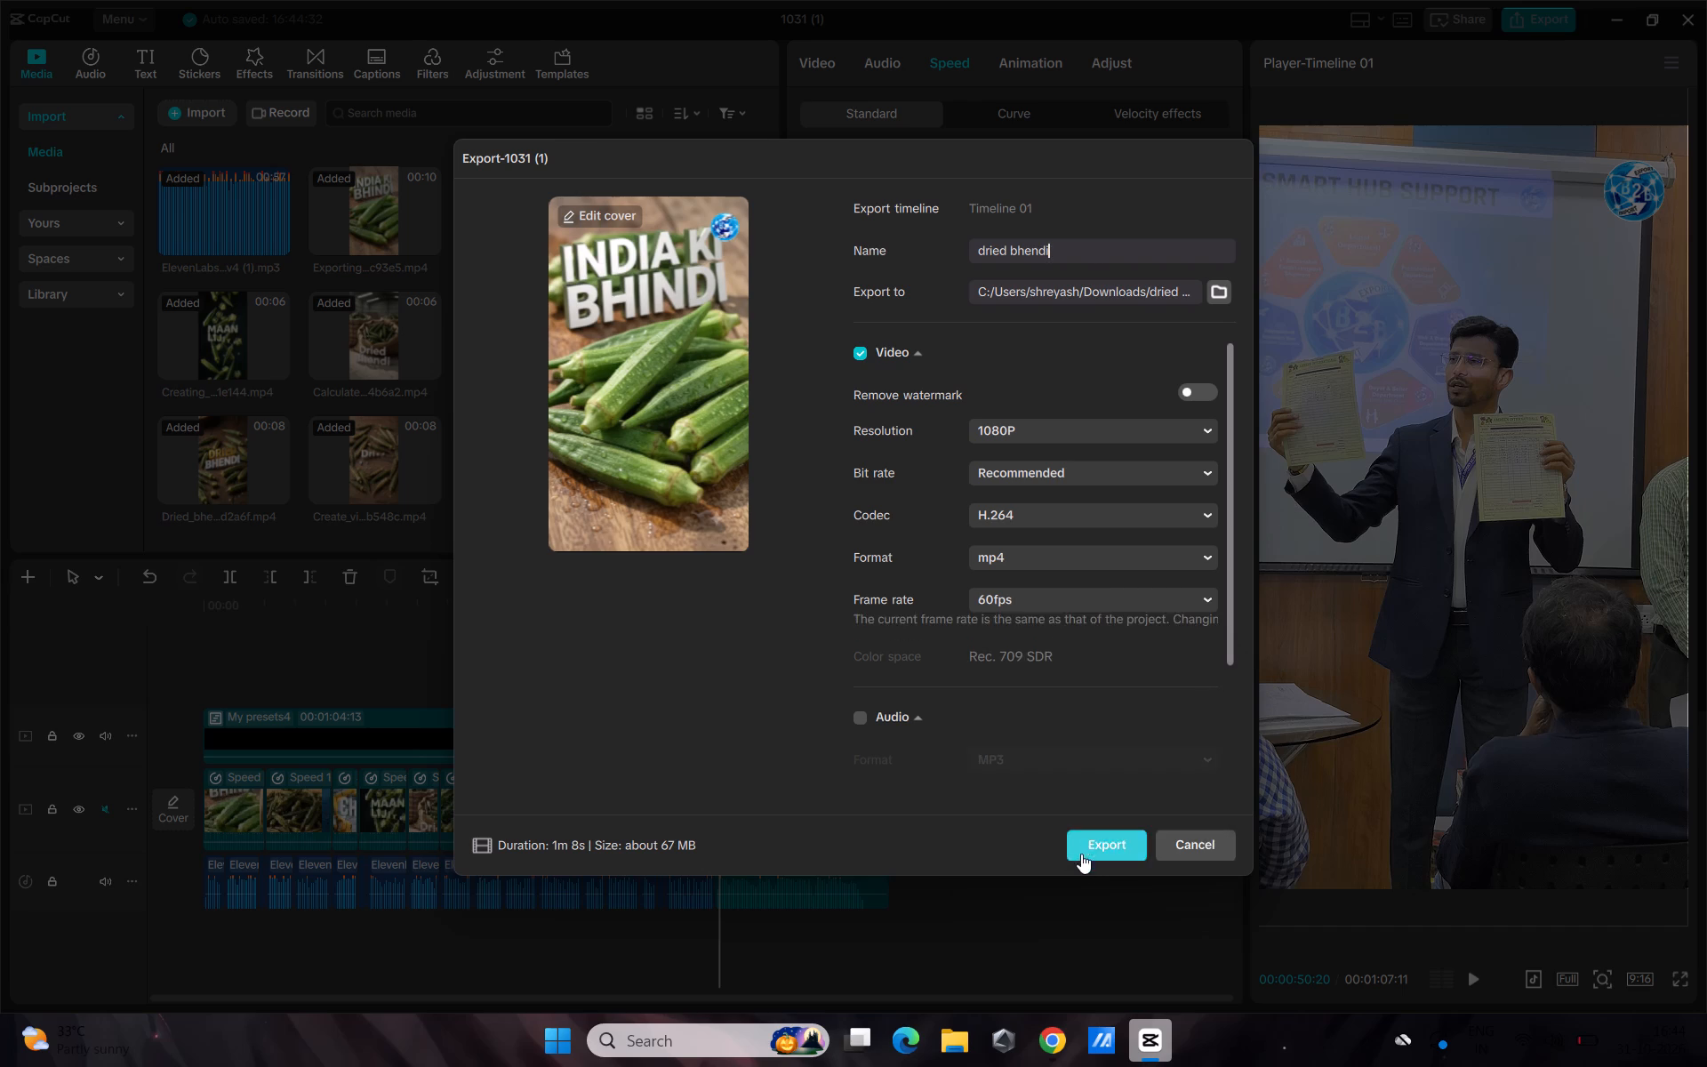
click(1085, 843)
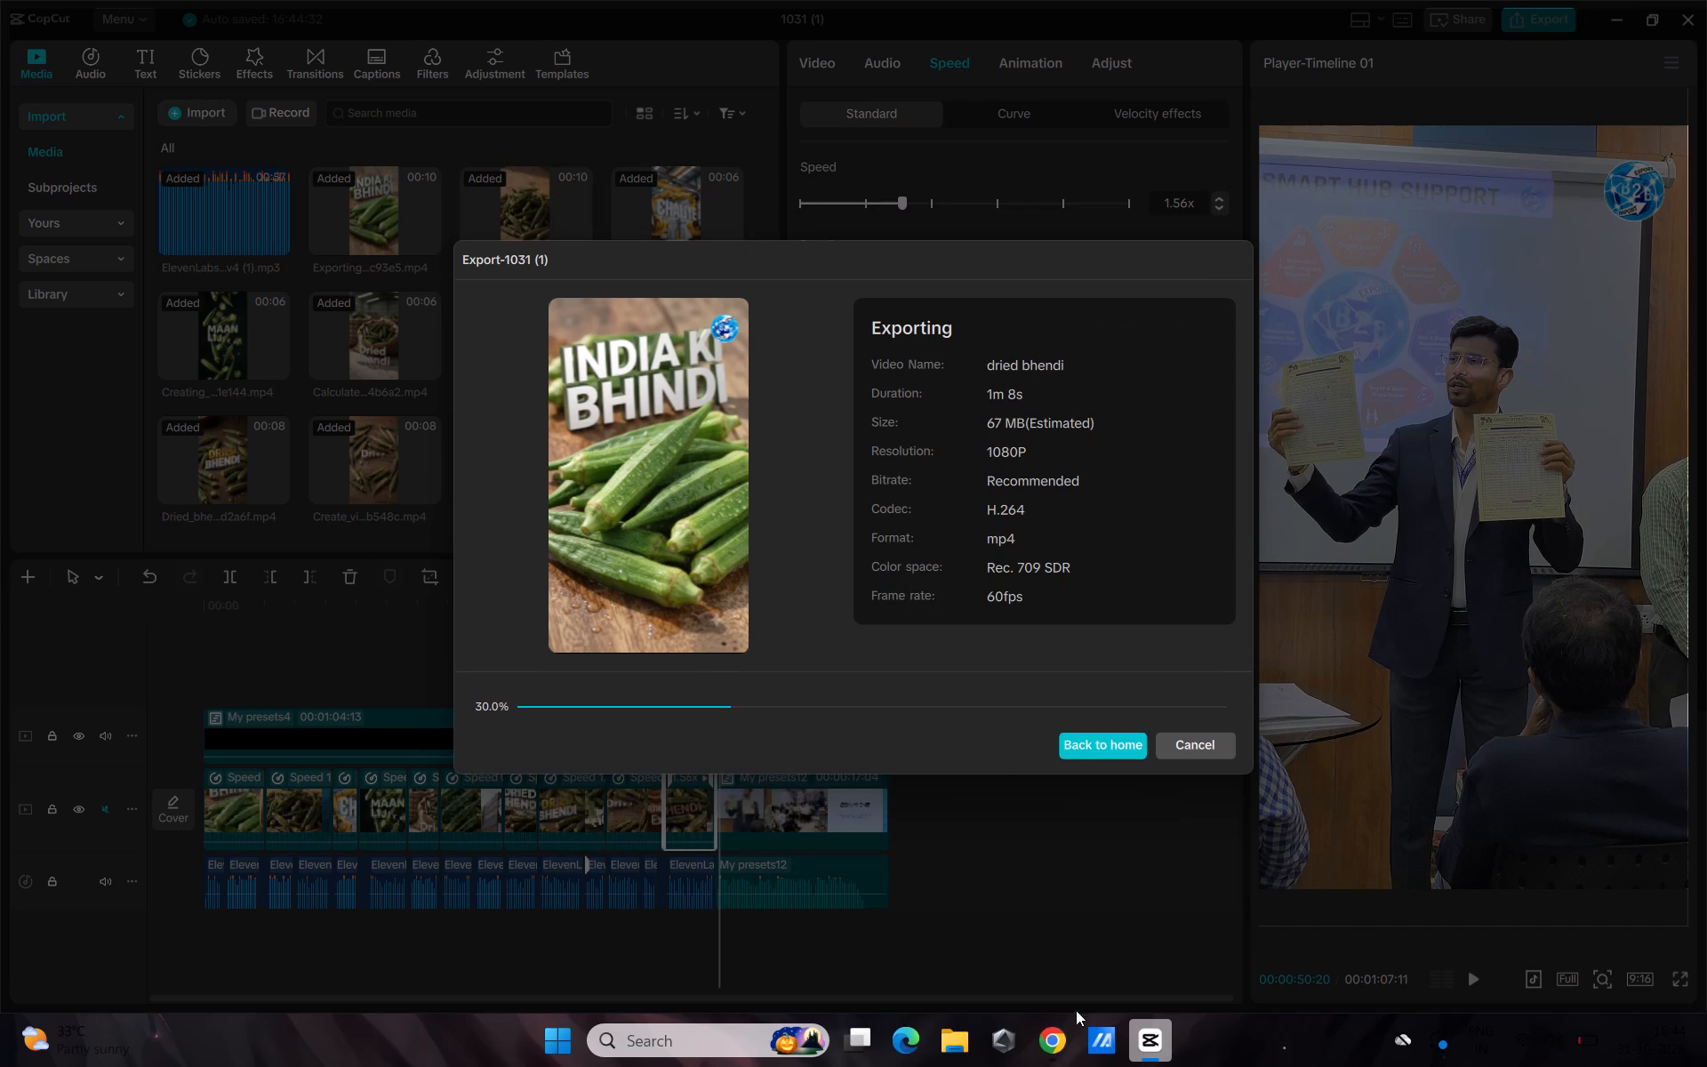
Switch to the Chrome window while the export runs.
click(1040, 1028)
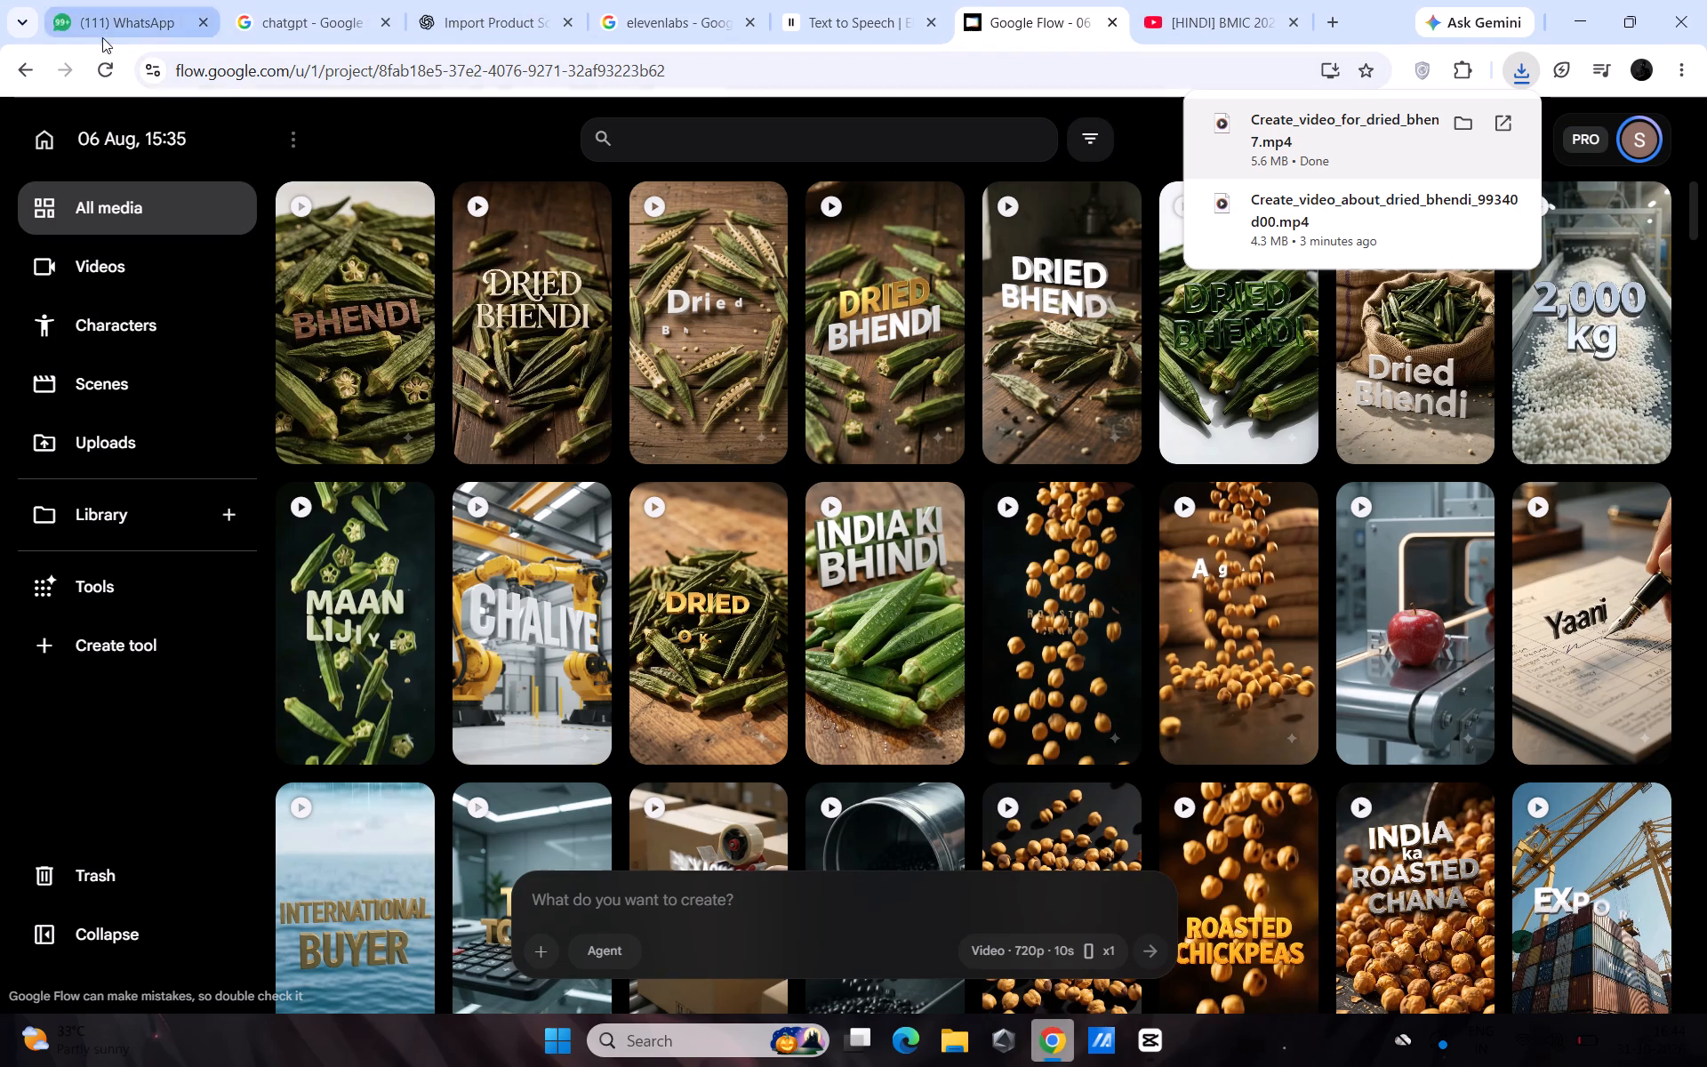